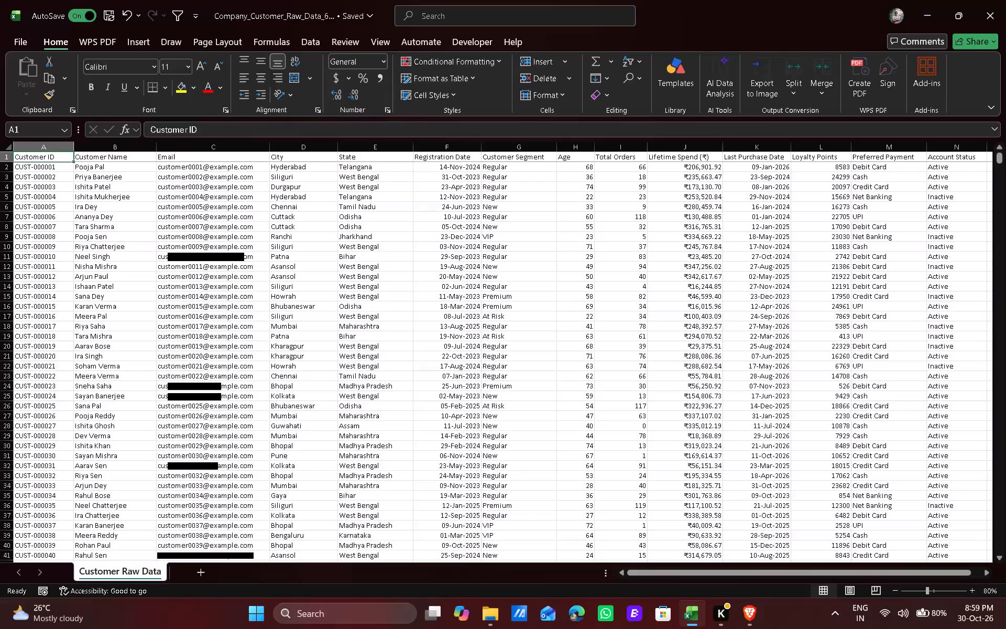
# Make the header row from Customer ID to Account Status bold and set its font size to 16.
pyautogui.click(51, 195)
pyautogui.click(52, 157)
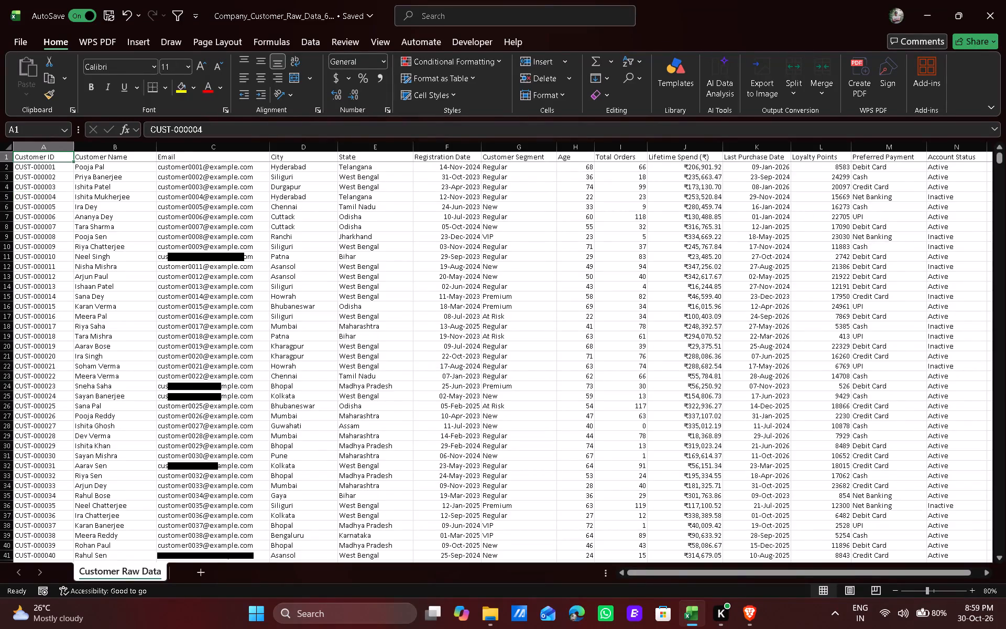
pyautogui.hotkey('ctrl', 'shift', 'Right')
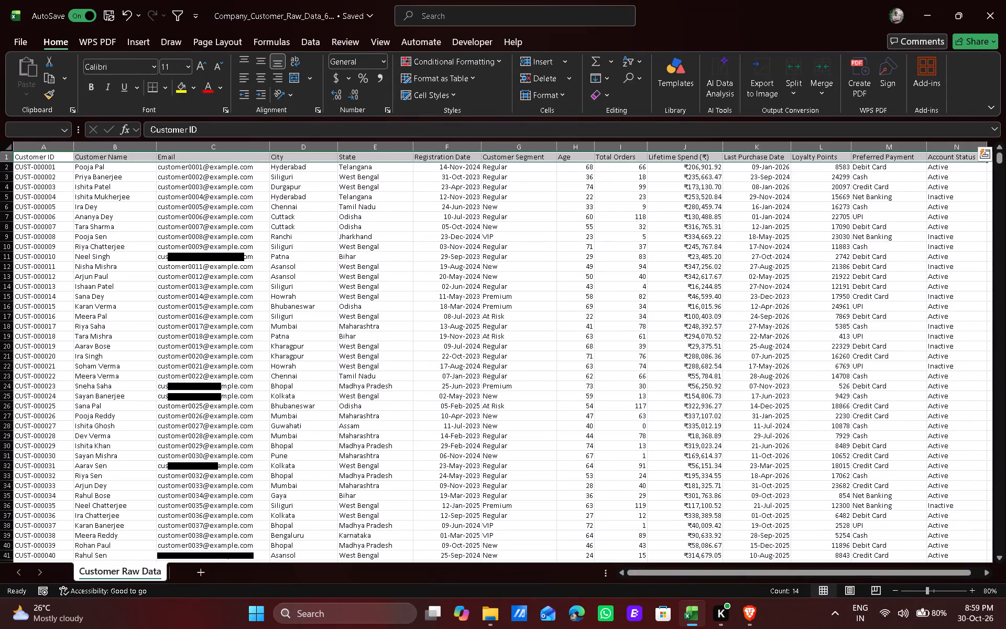
pyautogui.click(93, 90)
pyautogui.click(191, 68)
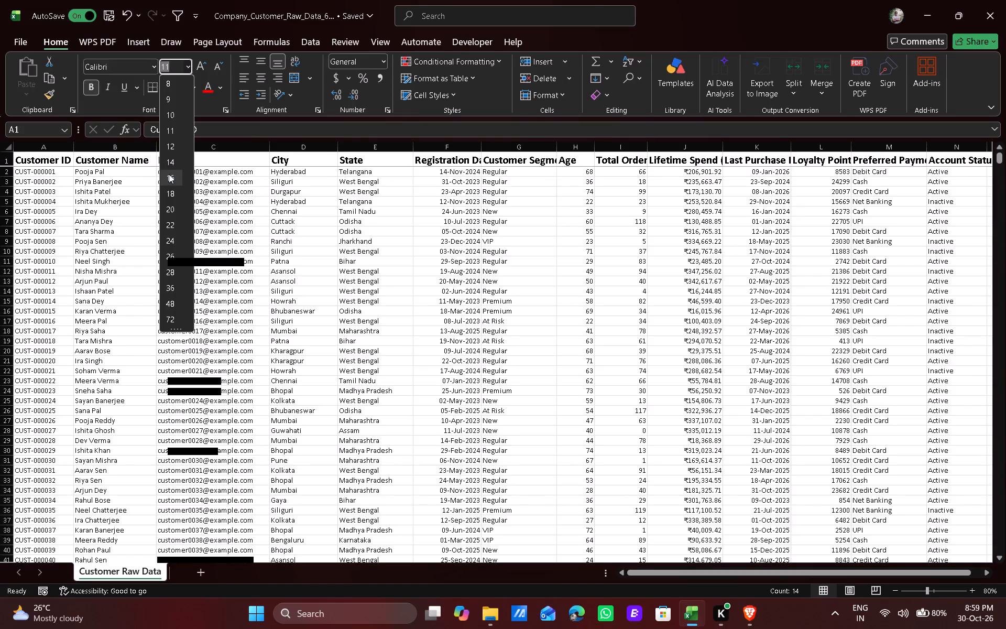
pyautogui.click(169, 174)
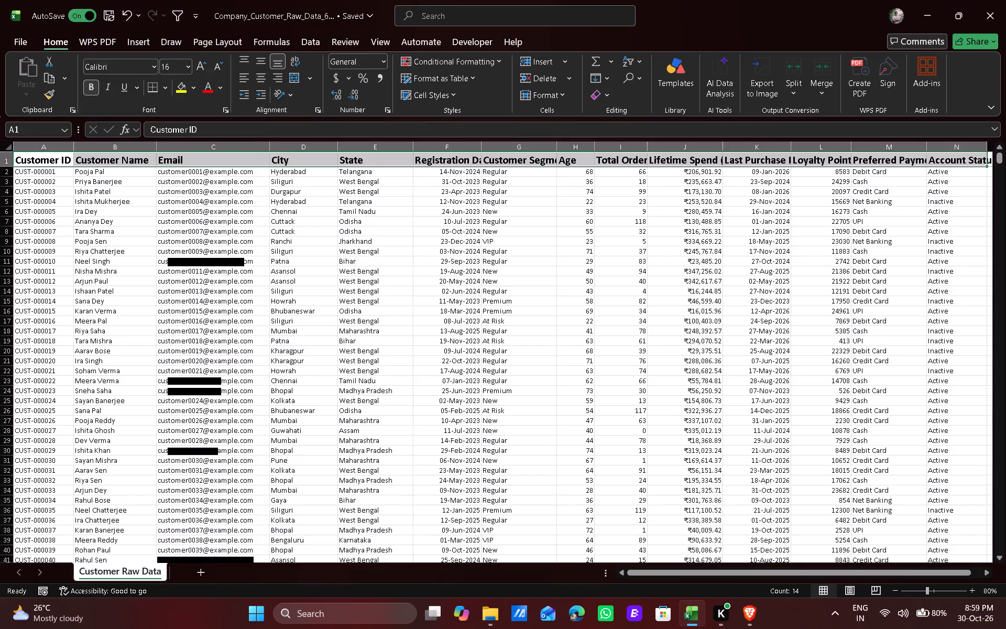
# AutoFit the column widths of the whole customer table to their contents.
pyautogui.click(87, 209)
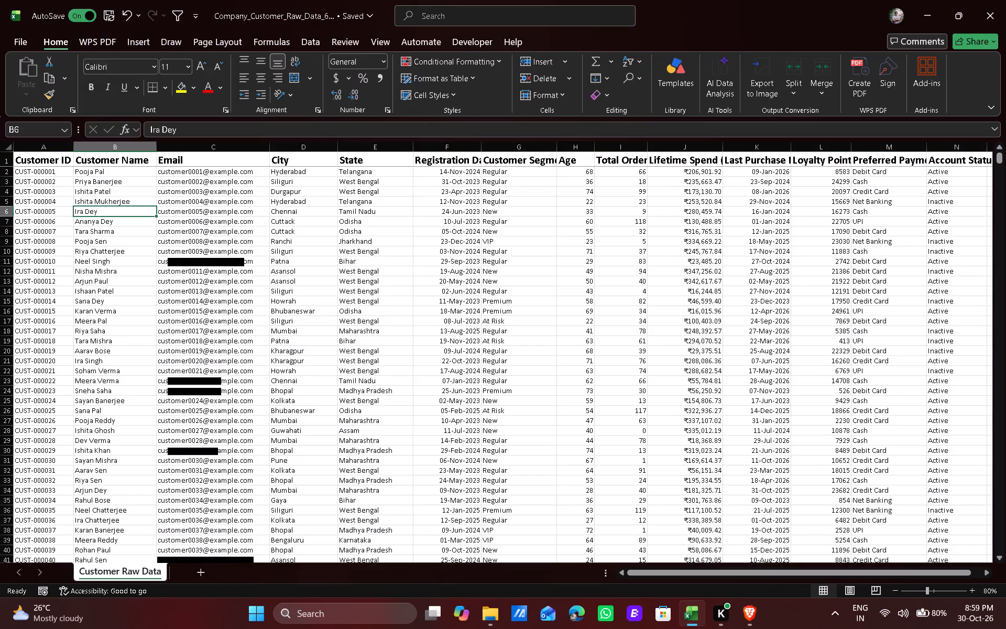
pyautogui.hotkey('ctrl', 'a')
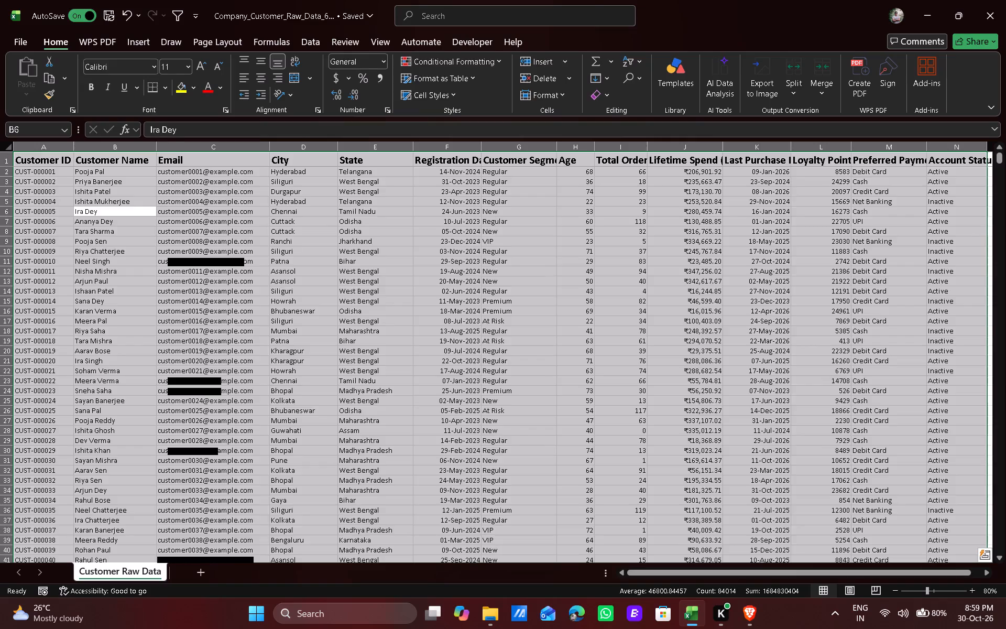
pyautogui.hotkey('alt', 'h')
pyautogui.hotkey('alt', 'o')
pyautogui.hotkey('alt', 'i')
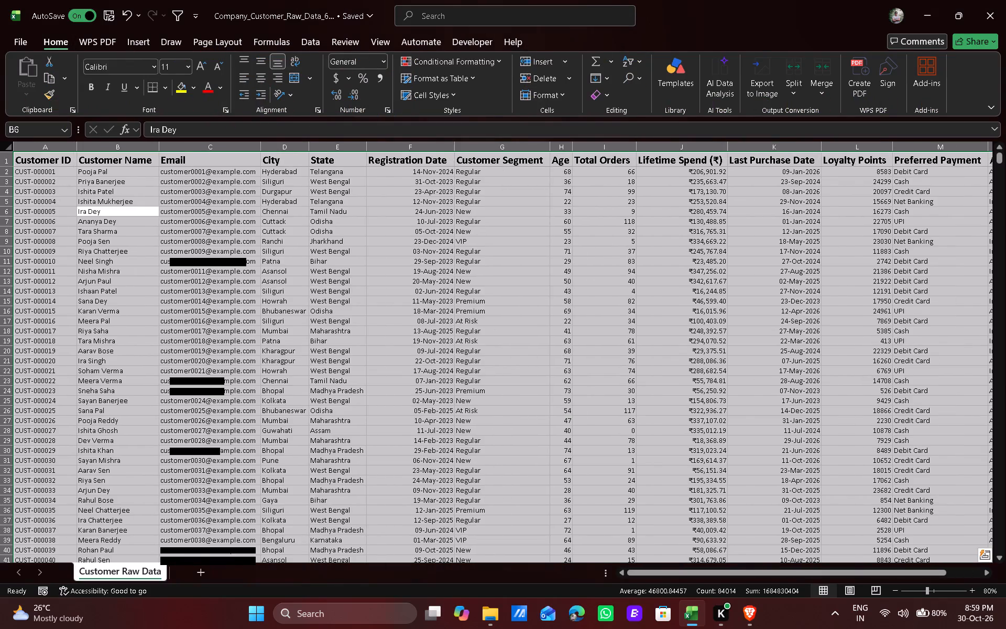
pyautogui.click(178, 218)
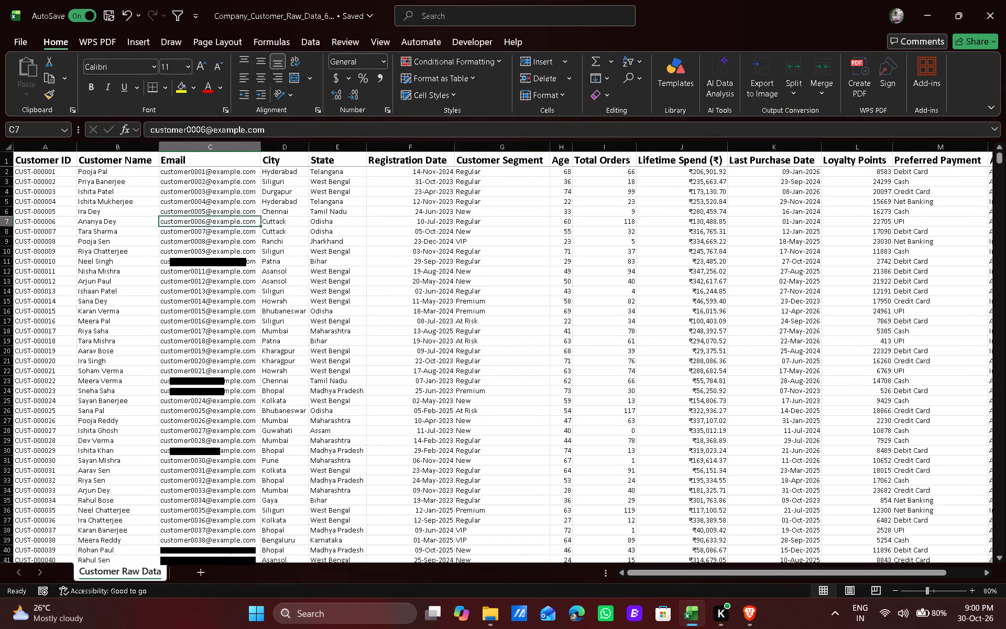
# Increase the font size of all data rows below the header, trying 12 and settling on 14.
pyautogui.click(50, 176)
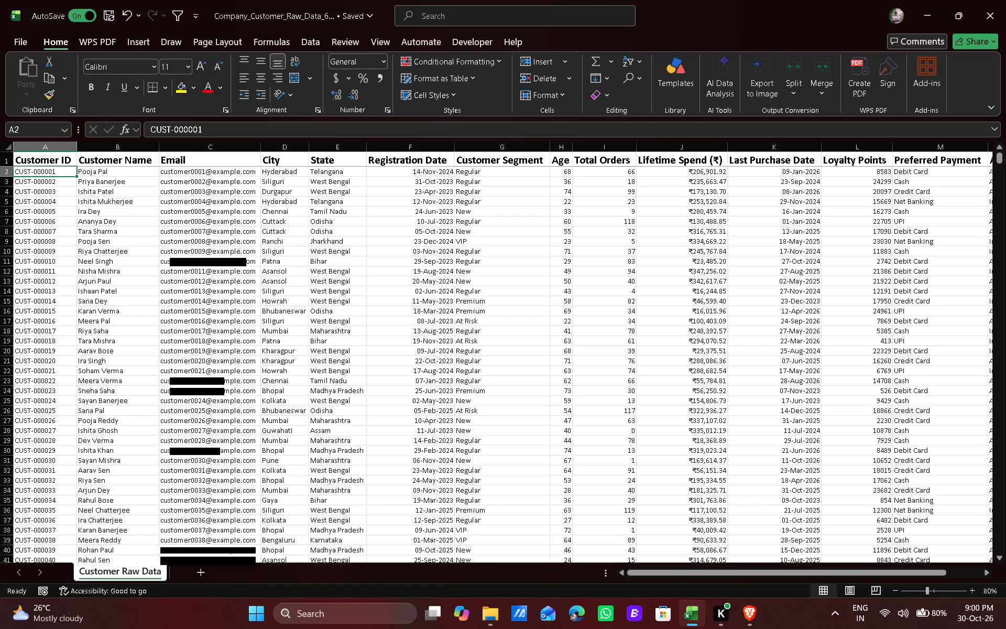
pyautogui.hotkey('ctrl', 'shift', 'Right')
pyautogui.hotkey('ctrl', 'shift', 'Down')
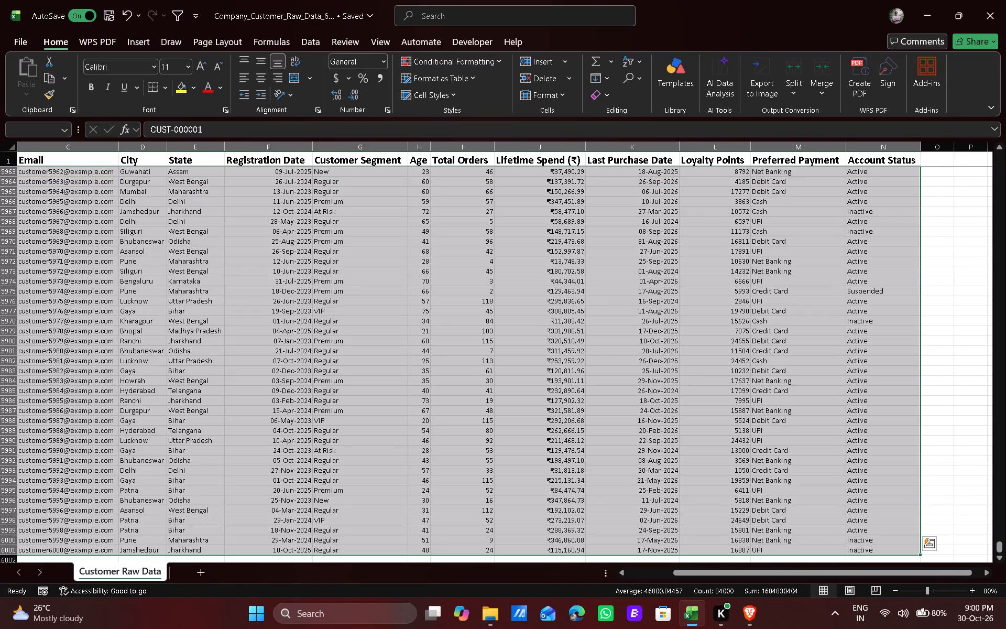
pyautogui.click(192, 64)
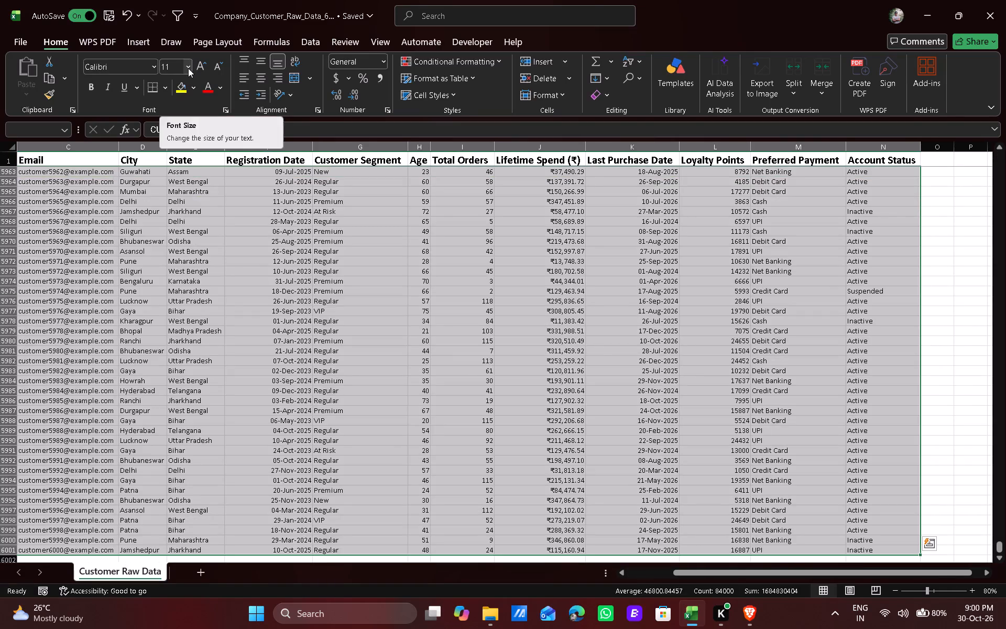
pyautogui.click(188, 68)
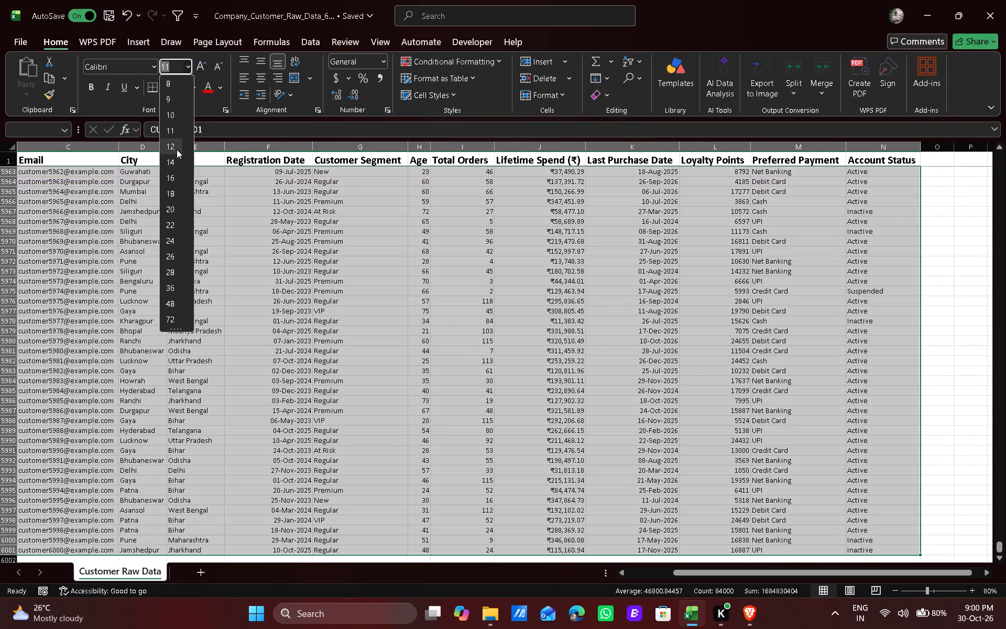
pyautogui.click(177, 149)
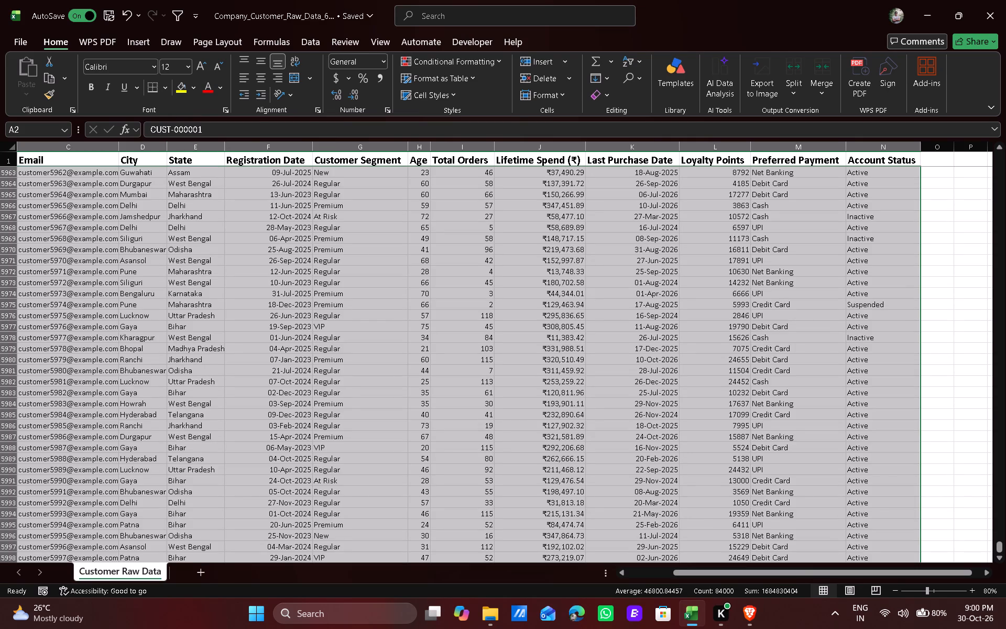
pyautogui.click(188, 62)
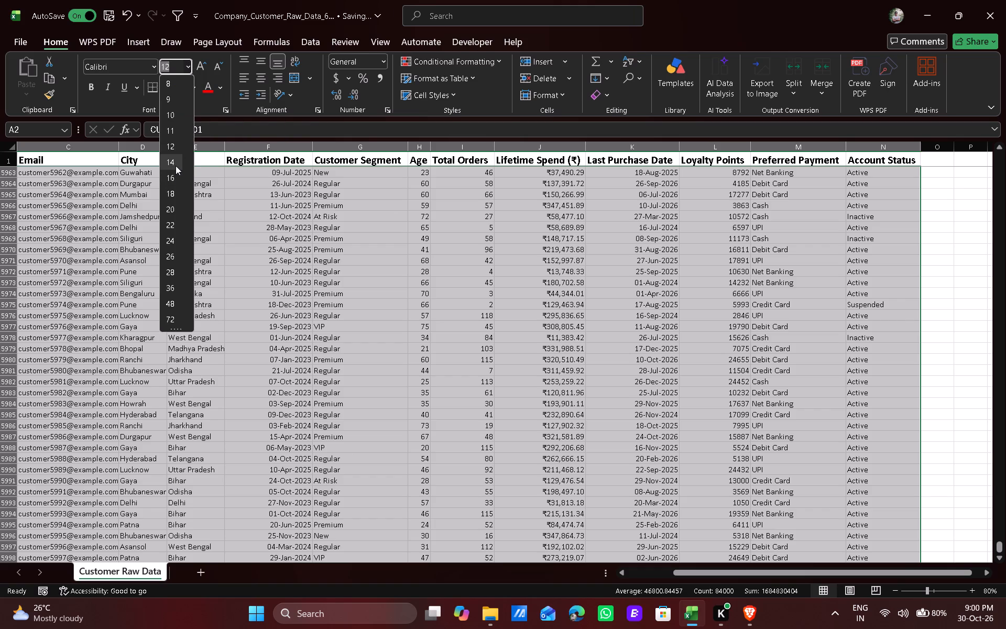
pyautogui.click(173, 165)
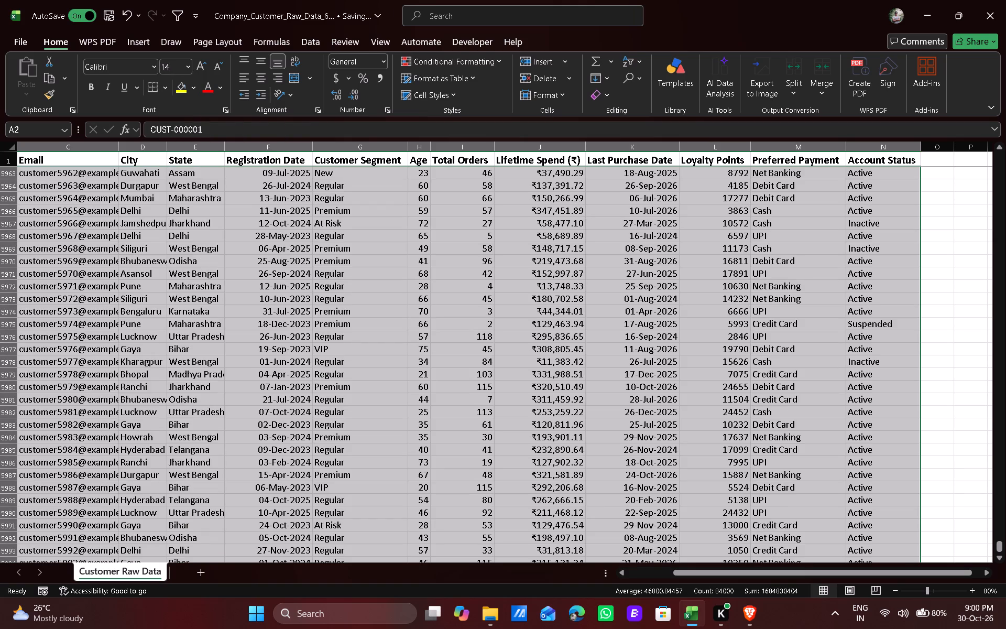
pyautogui.click(205, 310)
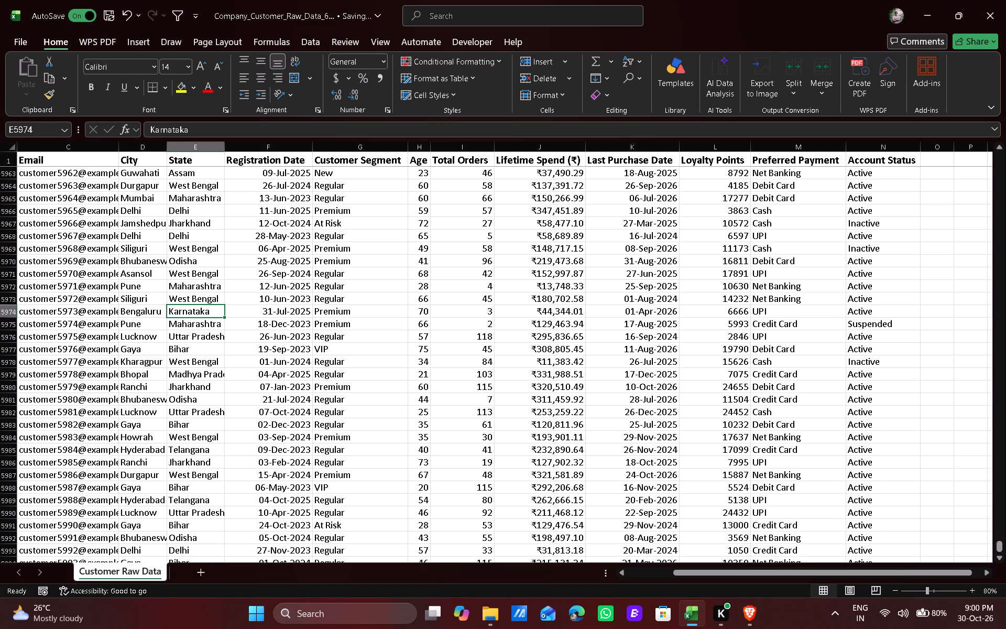
# AutoFit all the table's column widths again to suit the enlarged data text.
pyautogui.moveTo(686, 574); pyautogui.dragTo(526, 594)
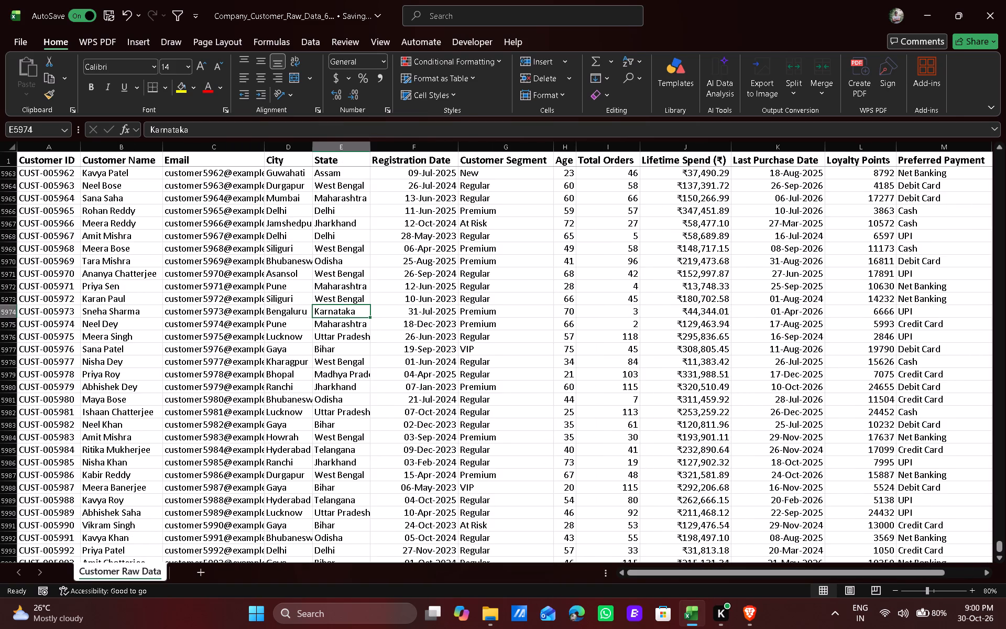
pyautogui.click(127, 203)
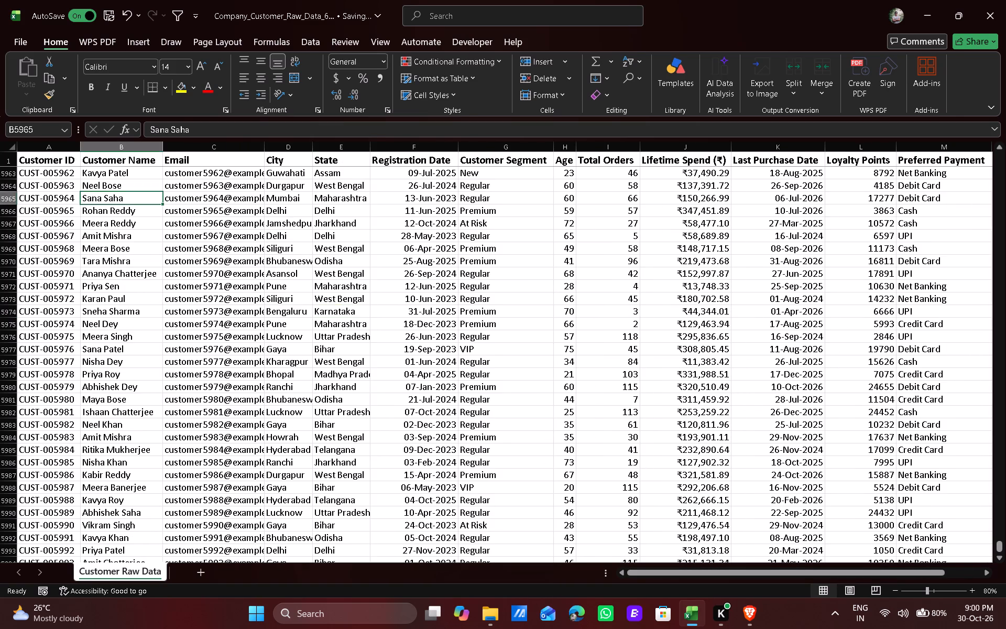
pyautogui.hotkey('ctrl', 'a')
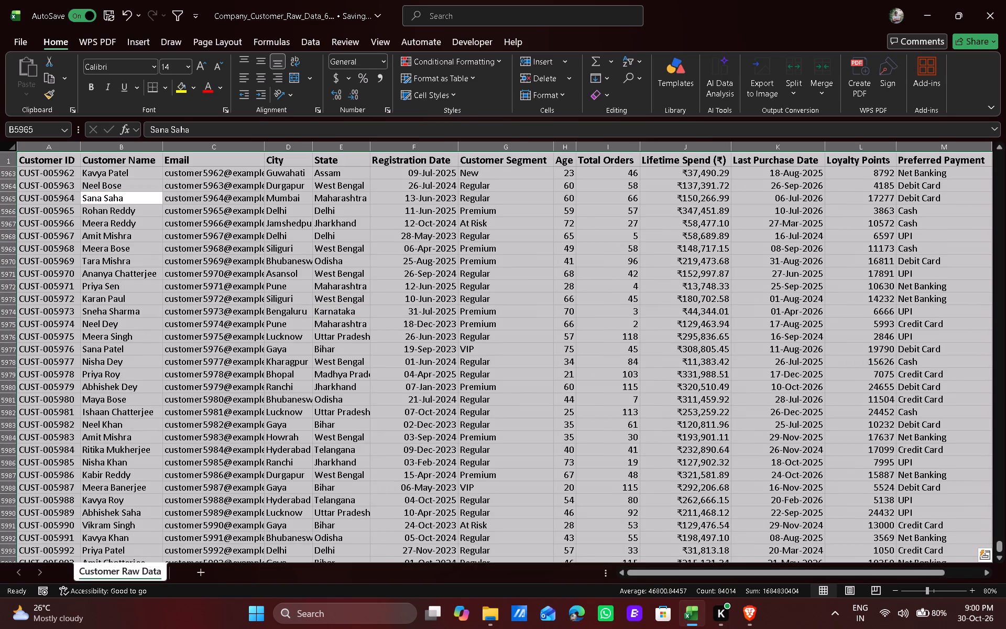
pyautogui.hotkey('alt', 'h')
pyautogui.hotkey('alt', 'o')
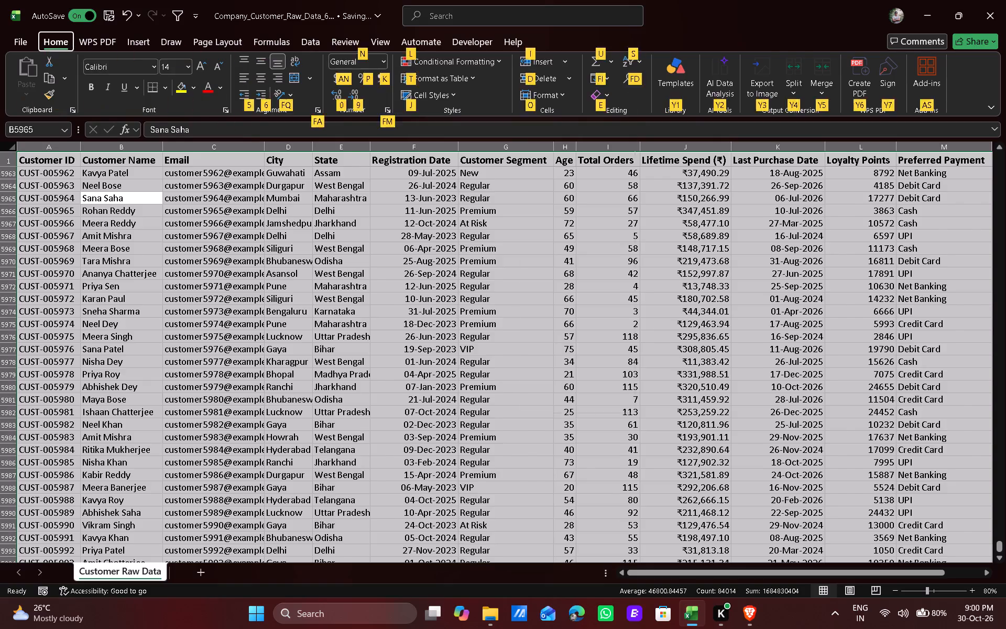
pyautogui.hotkey('alt', 'i')
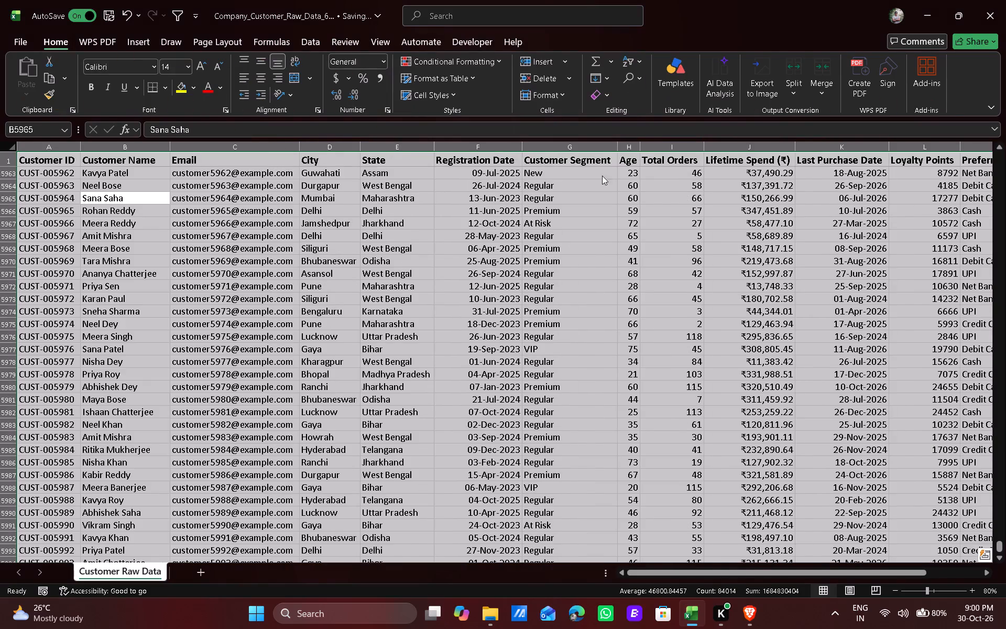
pyautogui.click(289, 254)
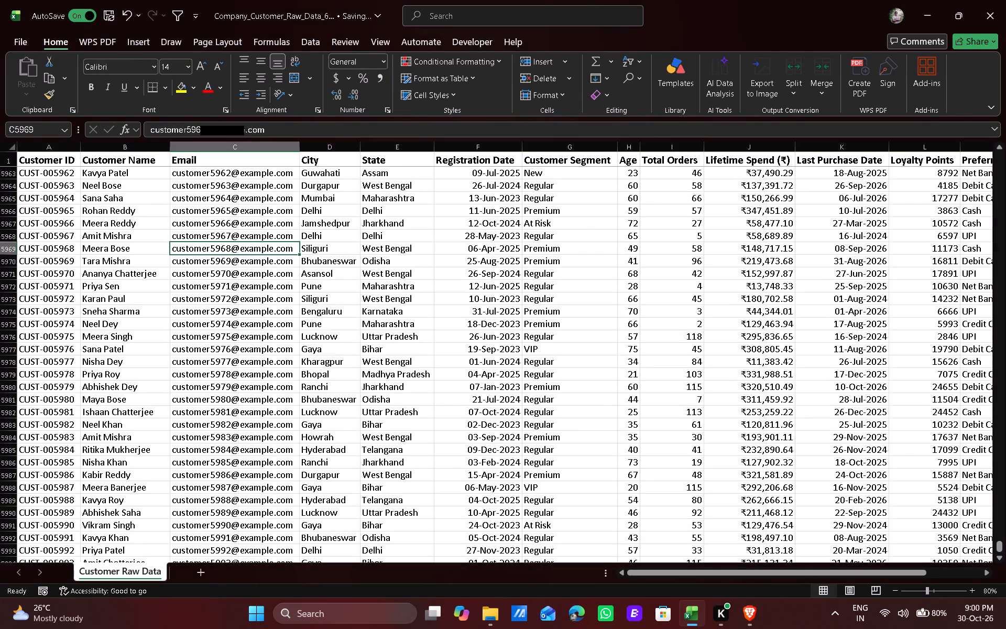
# Examine the reformatted table from its last rows back to the first and across to the Account Status column.
pyautogui.scroll(2, 4, 201)
pyautogui.scroll(3, 296, 245)
pyautogui.scroll(18, 503, 256)
pyautogui.scroll(3, 342, 259)
pyautogui.scroll(-1, 342, 259)
pyautogui.scroll(1, 342, 259)
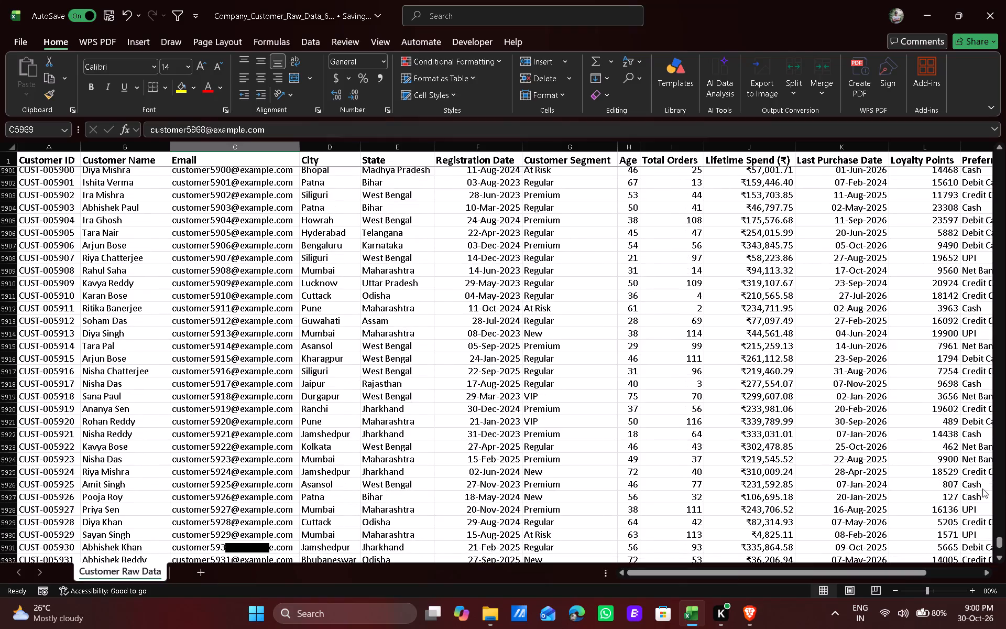
pyautogui.moveTo(1000, 544); pyautogui.dragTo(989, 231)
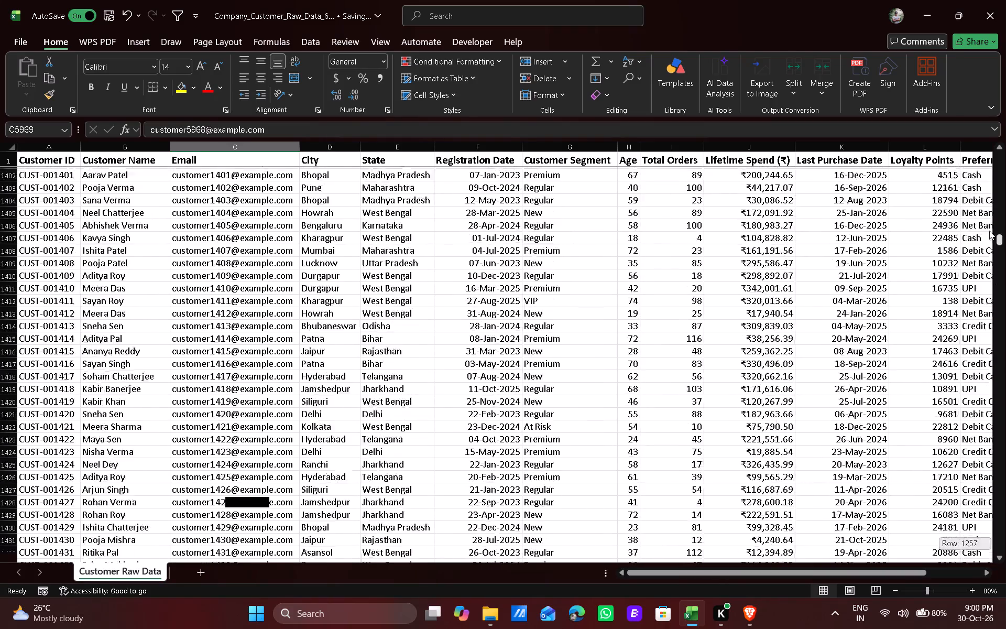
pyautogui.moveTo(989, 231); pyautogui.dragTo(989, 138)
pyautogui.scroll(4, 320, 234)
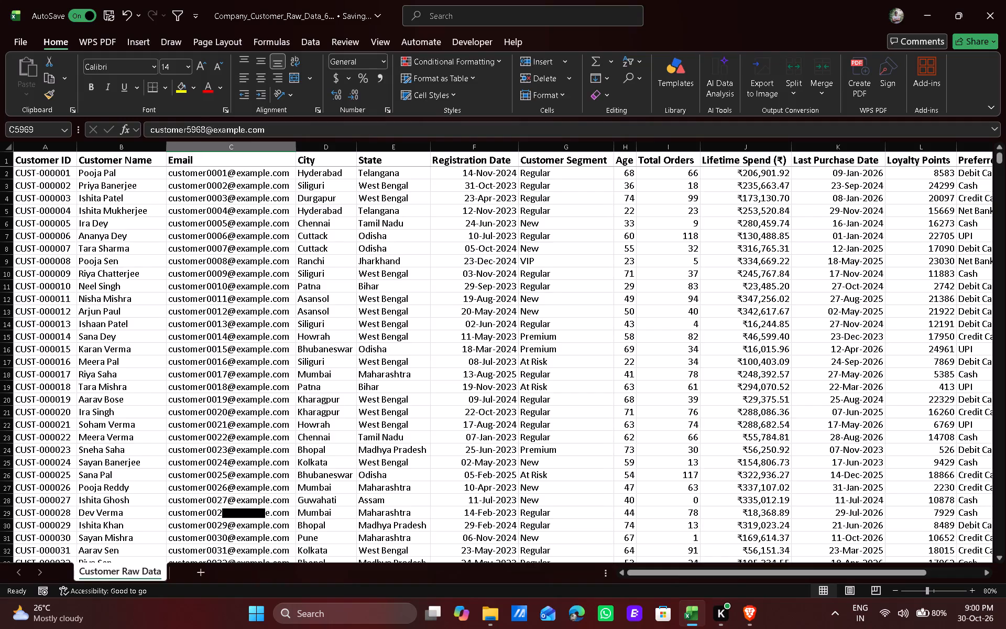
pyautogui.scroll(3, 101, 378)
pyautogui.moveTo(814, 574); pyautogui.dragTo(844, 574)
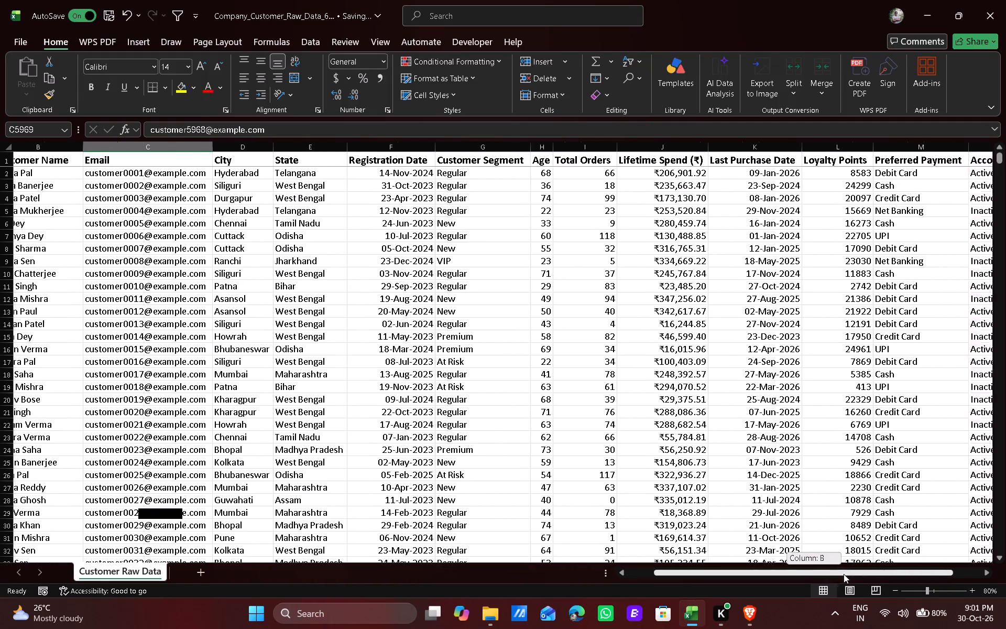
pyautogui.moveTo(844, 574); pyautogui.dragTo(922, 574)
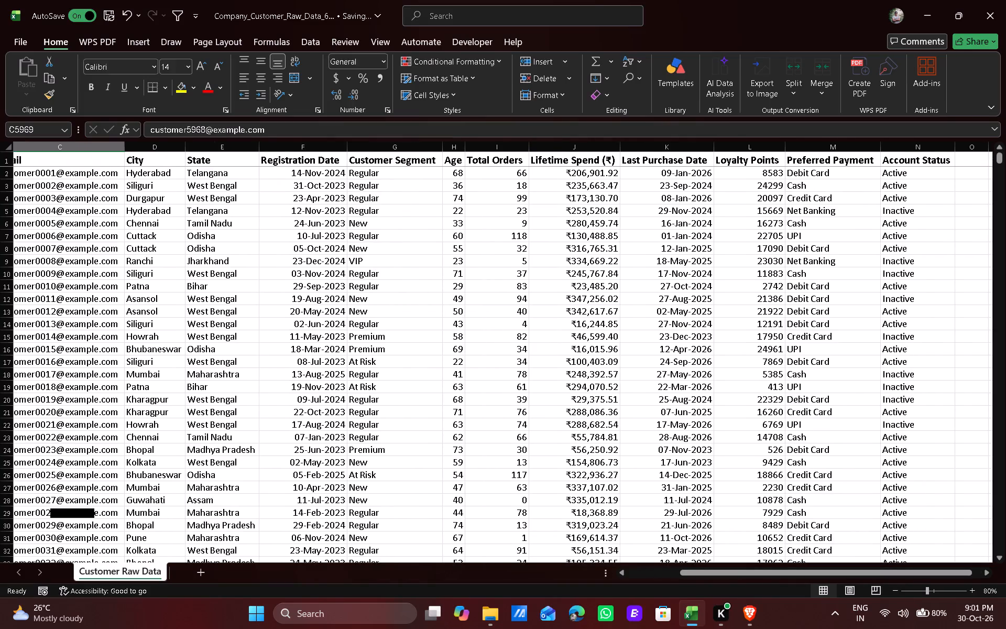
pyautogui.scroll(7, 819, 334)
pyautogui.scroll(3, 809, 290)
pyautogui.scroll(-2, 417, 232)
pyautogui.scroll(6, 417, 232)
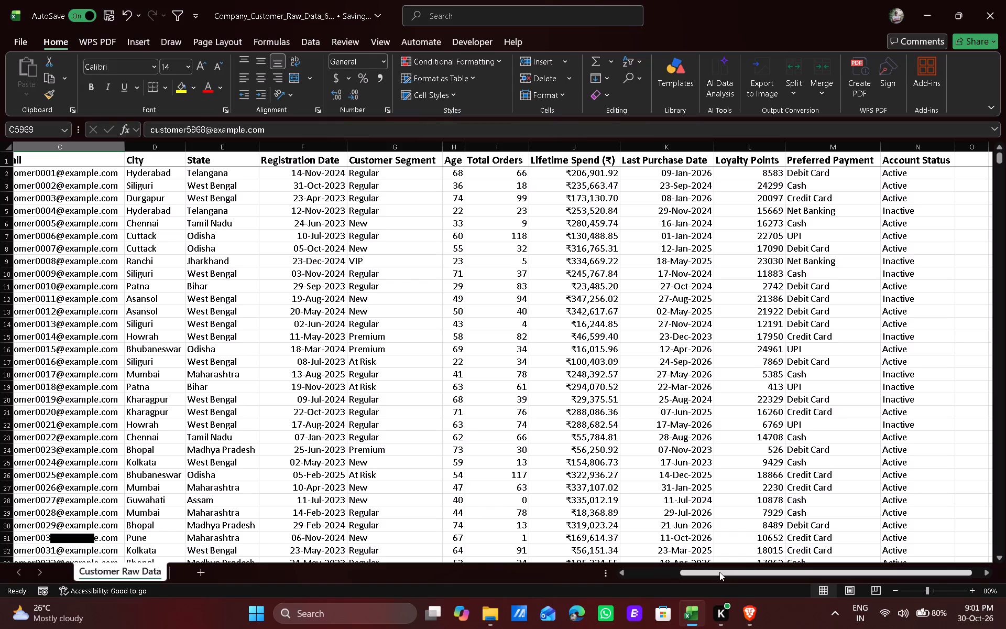
pyautogui.moveTo(719, 572); pyautogui.dragTo(573, 591)
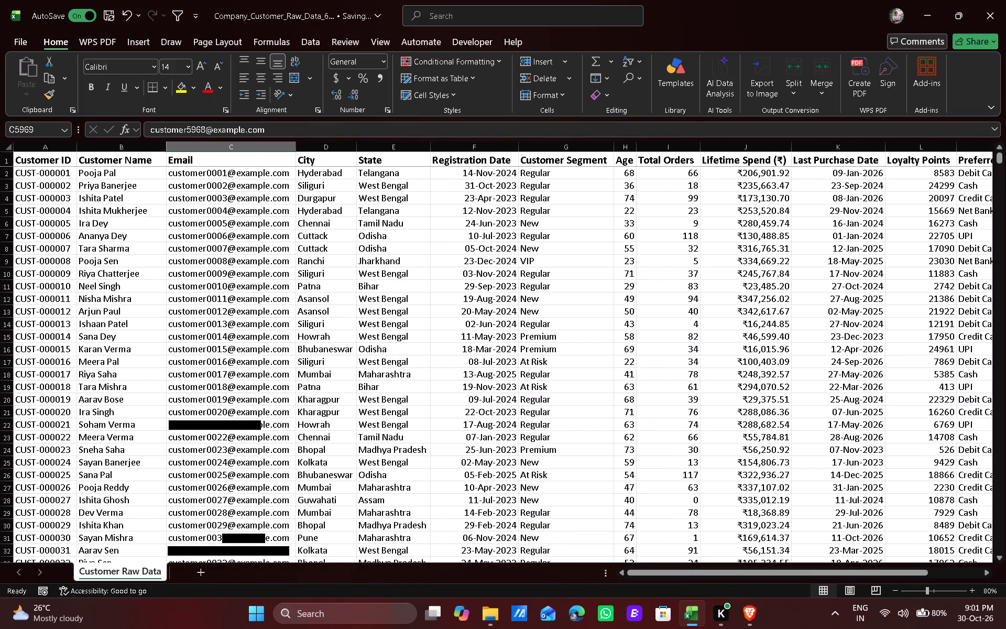
# Start a new formula-based conditional formatting rule for all Customer Segment cells below the header.
pyautogui.click(571, 173)
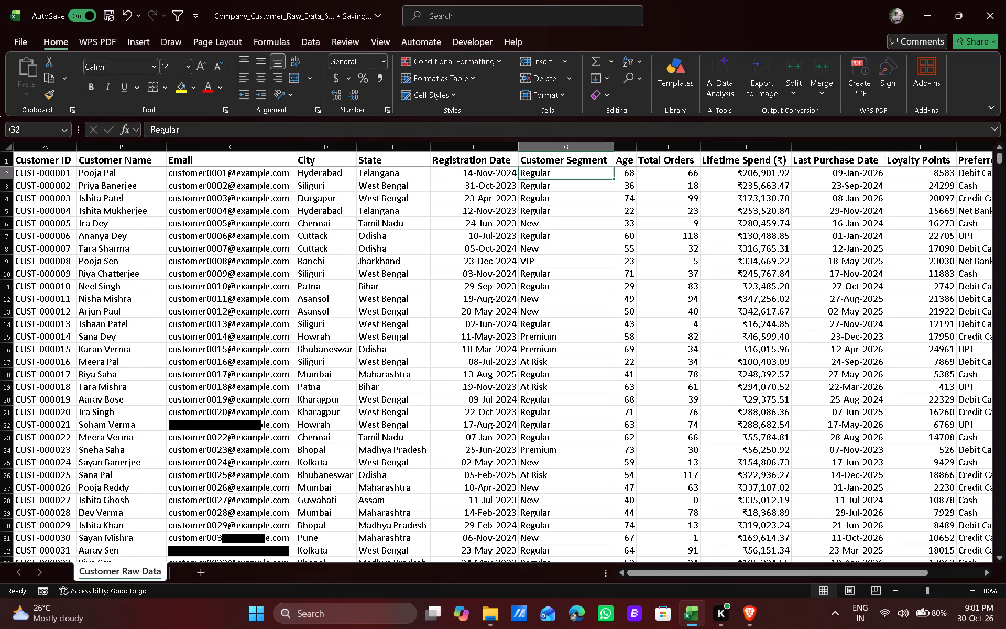
pyautogui.hotkey('ctrl', 'shift', 'Down')
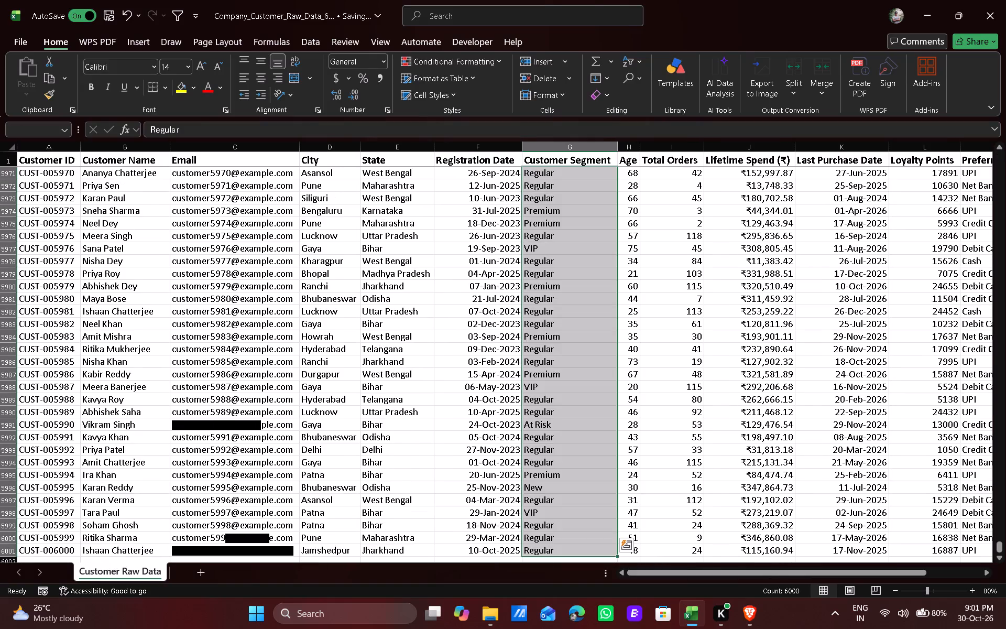
pyautogui.moveTo(997, 548); pyautogui.dragTo(976, 123)
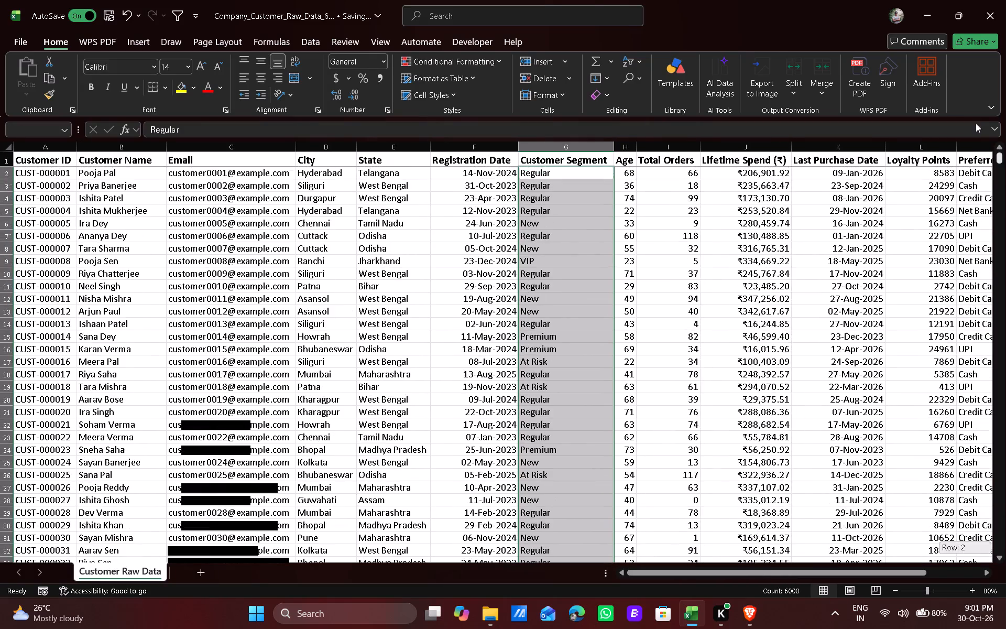
pyautogui.moveTo(976, 123); pyautogui.dragTo(976, 119)
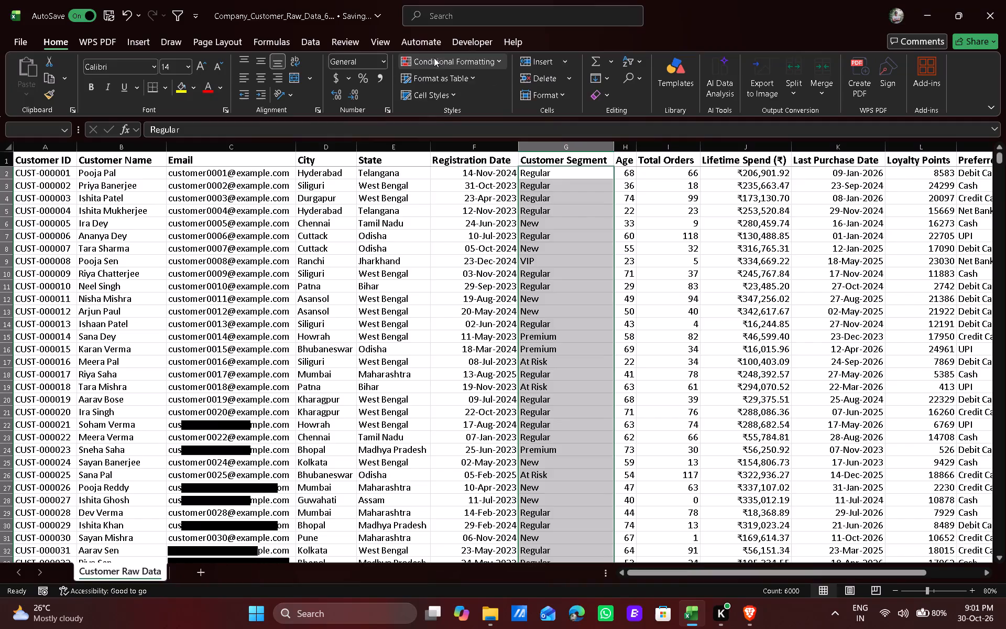
pyautogui.click(440, 62)
pyautogui.click(467, 221)
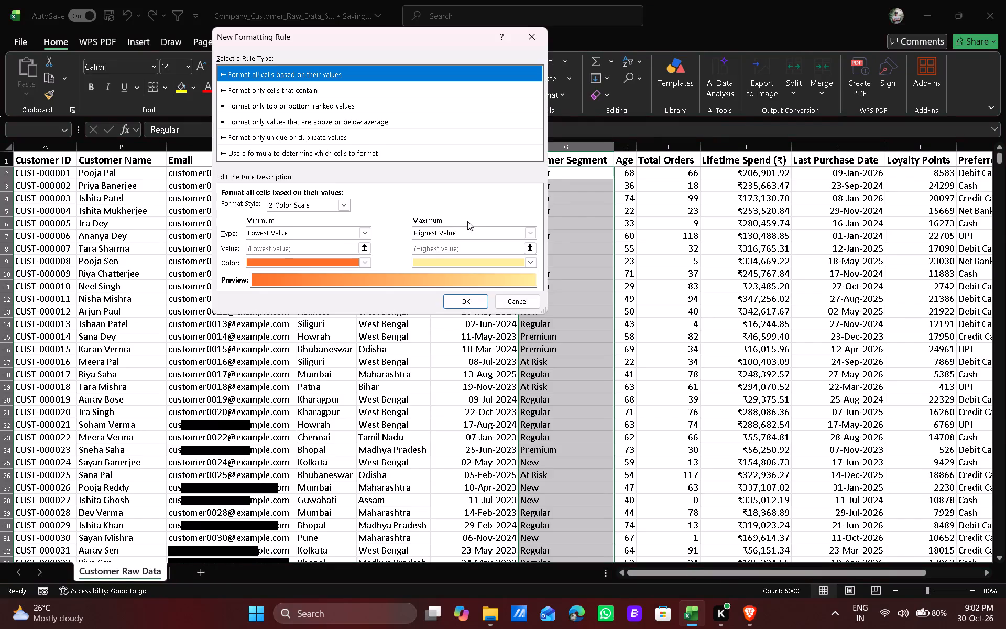
pyautogui.click(263, 154)
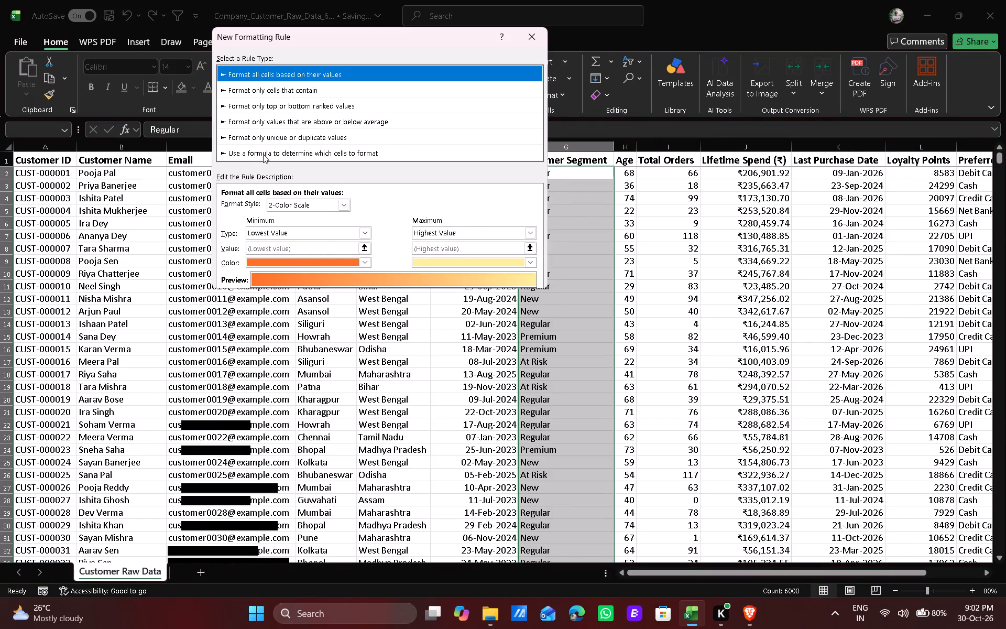
pyautogui.click(264, 209)
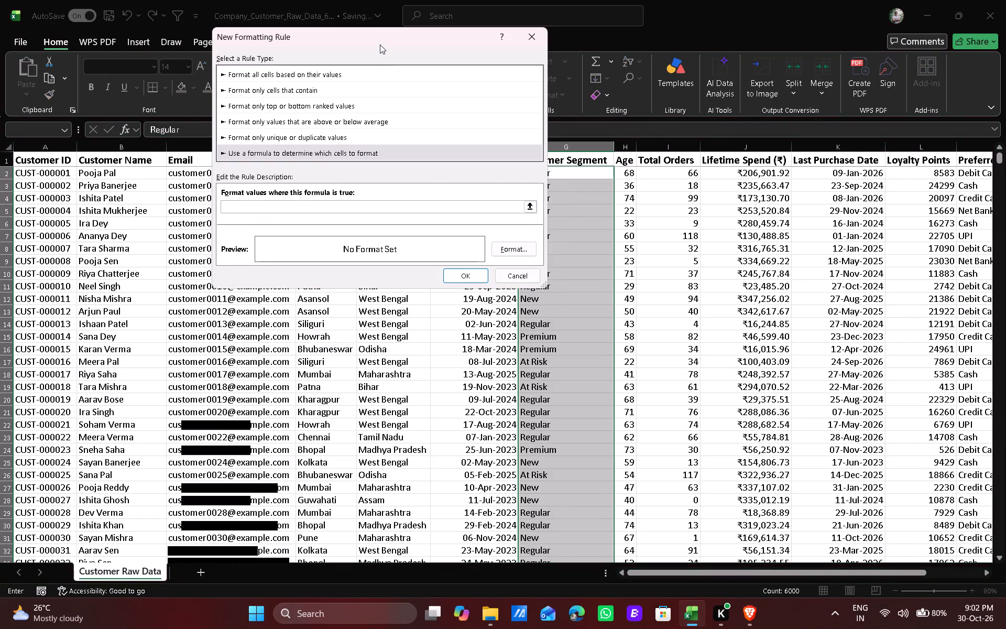
pyautogui.moveTo(380, 45); pyautogui.dragTo(249, 158)
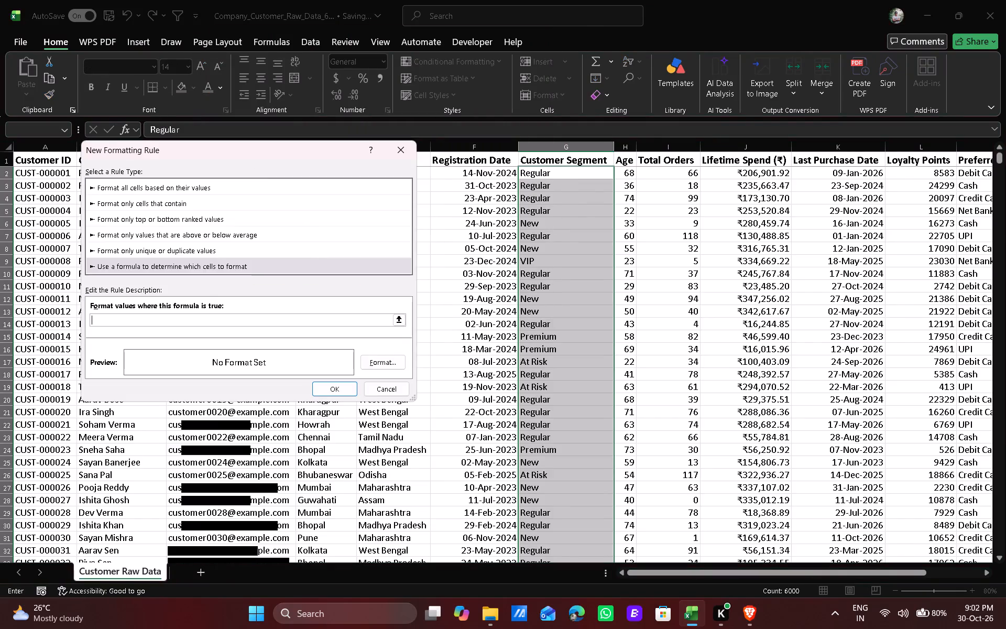
# Enter the rule formula =$G2="VIP", keeping only the column reference absolute.
pyautogui.click(571, 170)
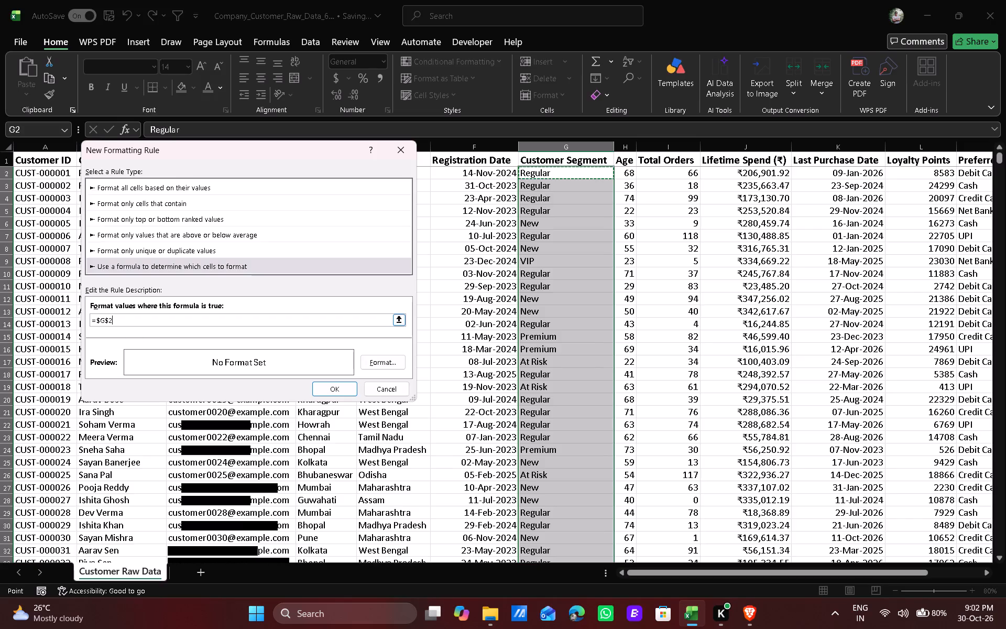
pyautogui.click(106, 320)
pyautogui.click(106, 317)
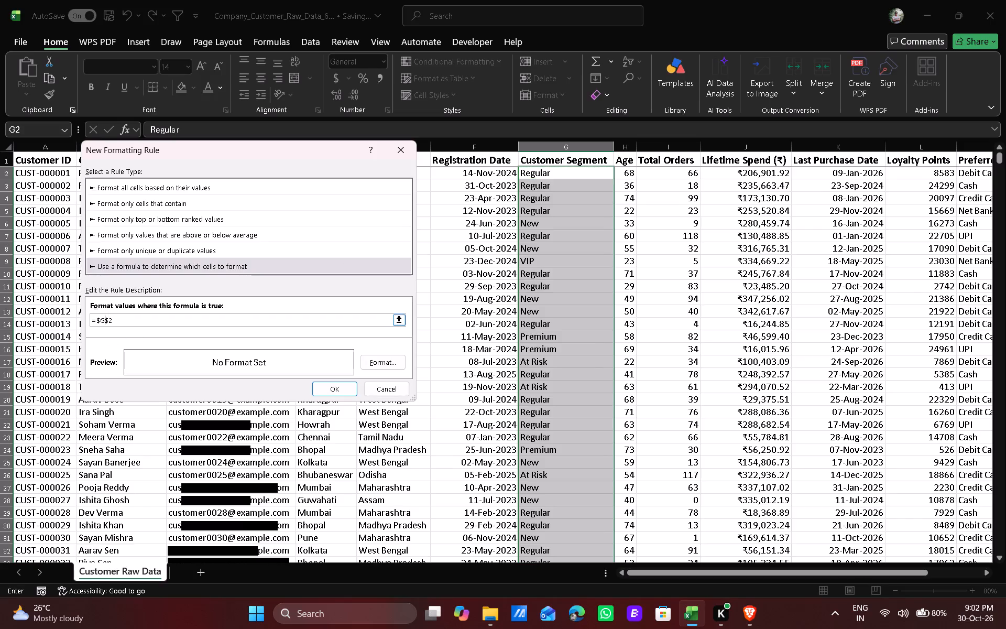
pyautogui.click(110, 320)
pyautogui.press('BackSpace')
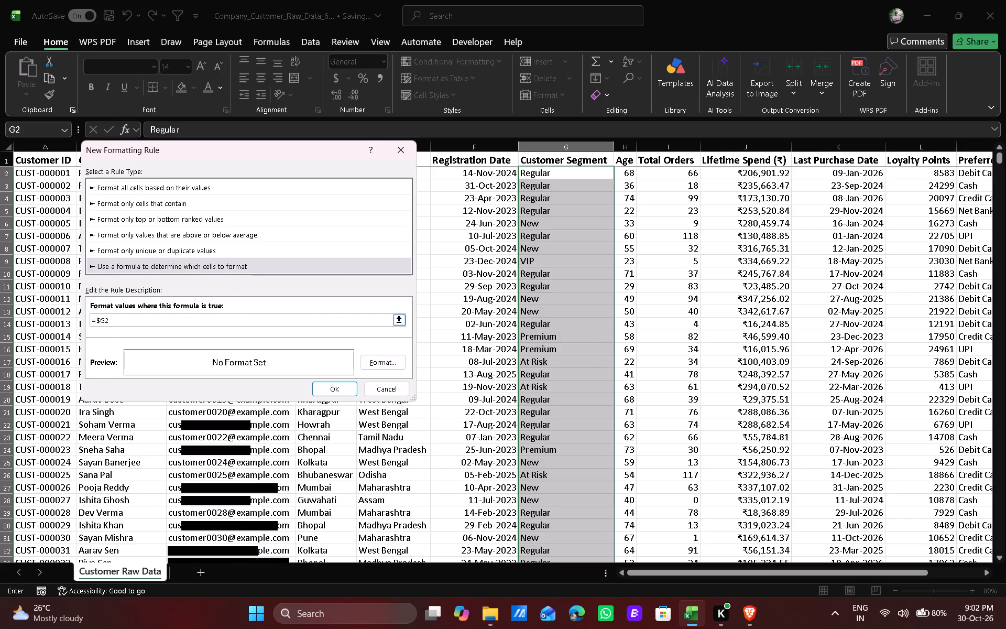
pyautogui.click(195, 318)
pyautogui.press('=')
pyautogui.hotkey('shift', '"')
pyautogui.write('VIP')
pyautogui.hotkey('shift', '"')
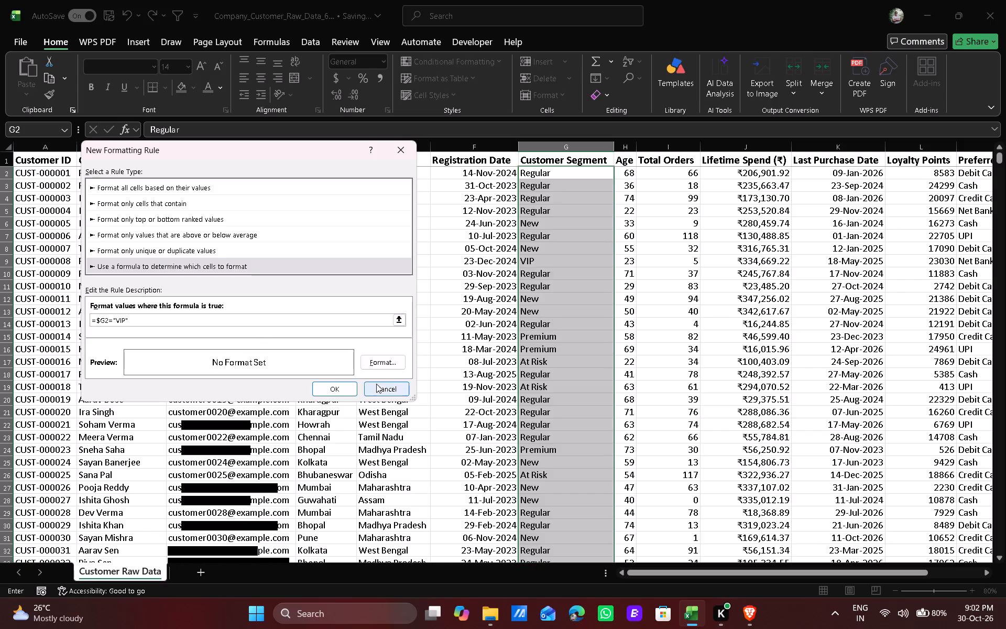
# Give the VIP rule a light green fill and apply it to the Customer Segment cells.
pyautogui.click(385, 367)
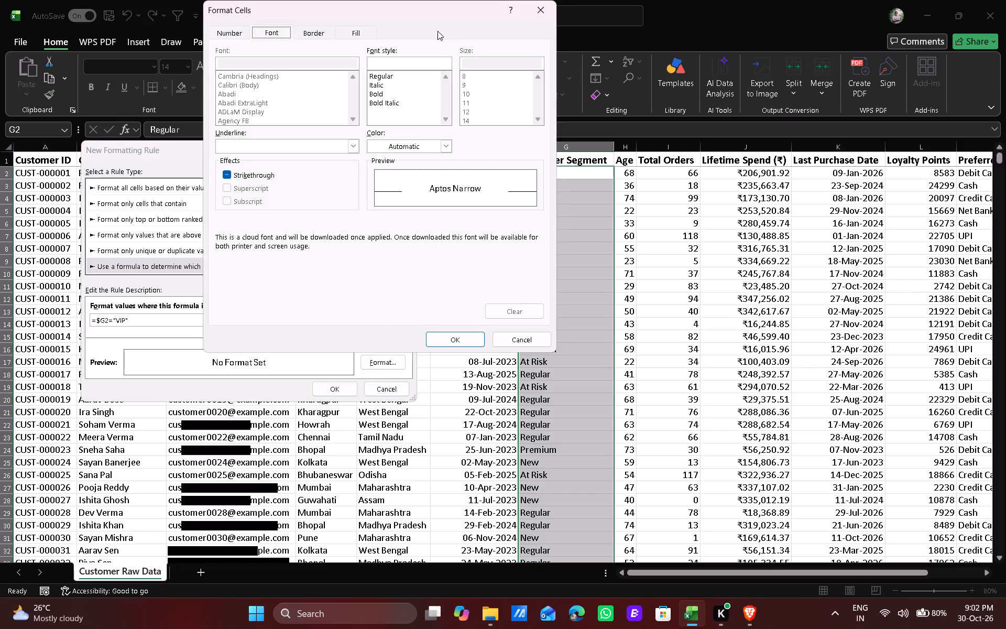
pyautogui.click(342, 32)
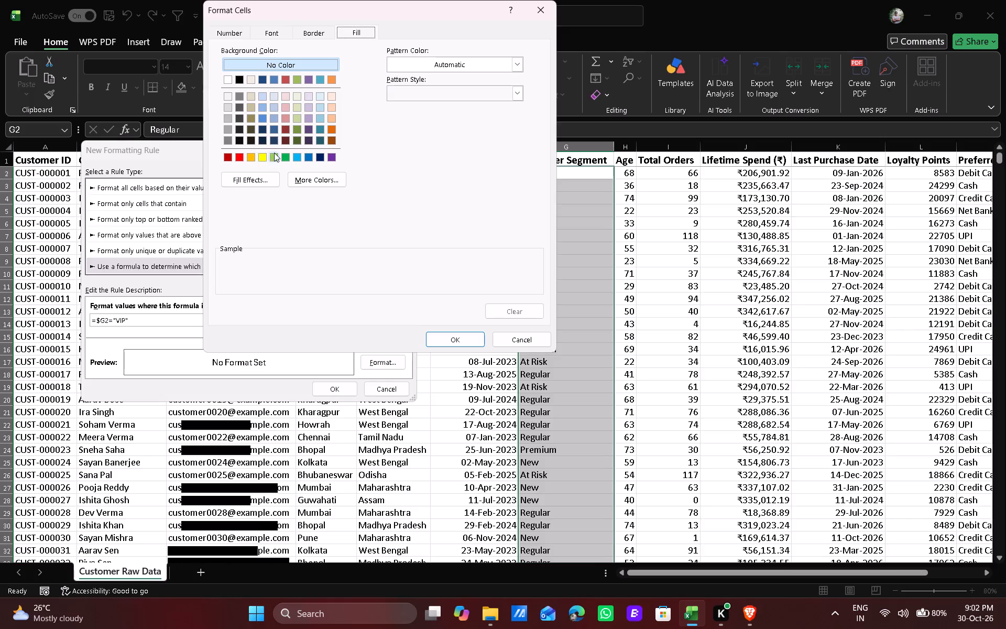
pyautogui.click(275, 152)
pyautogui.click(456, 337)
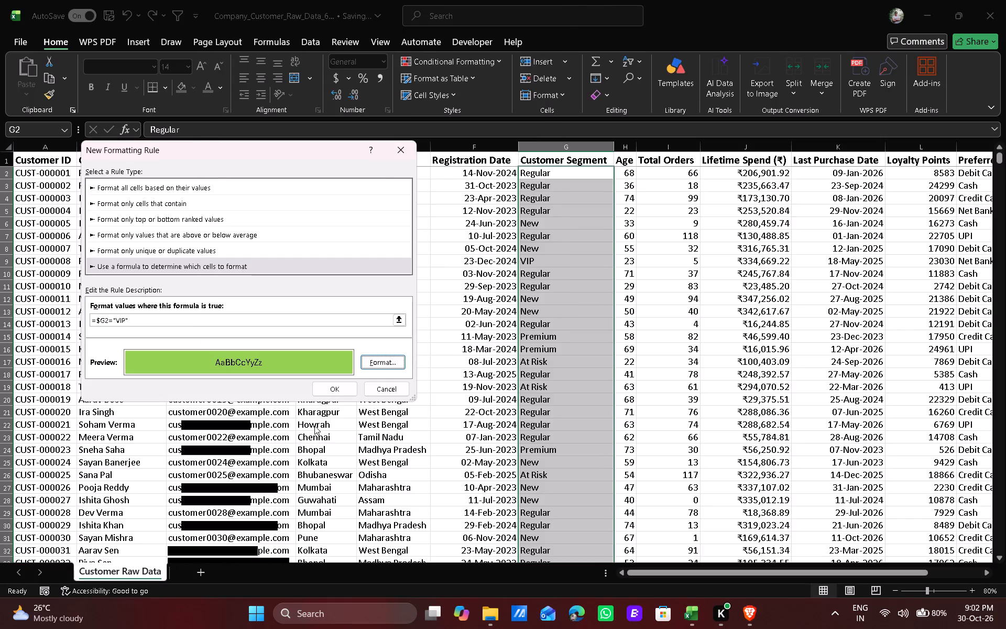
pyautogui.click(339, 393)
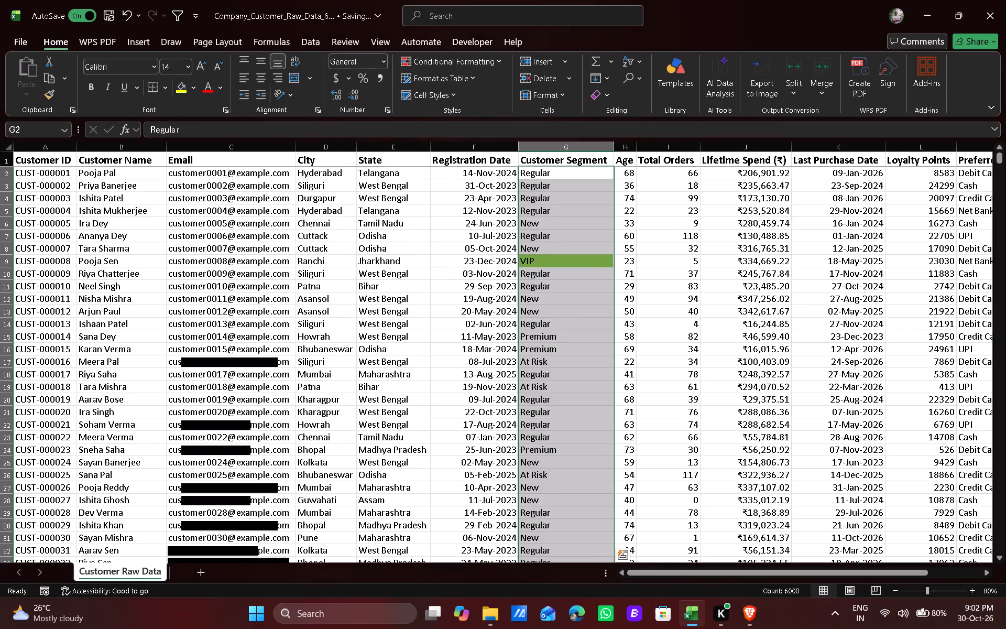
# Duplicate the VIP rule in the Conditional Formatting Rules Manager.
pyautogui.scroll(-11, 560, 348)
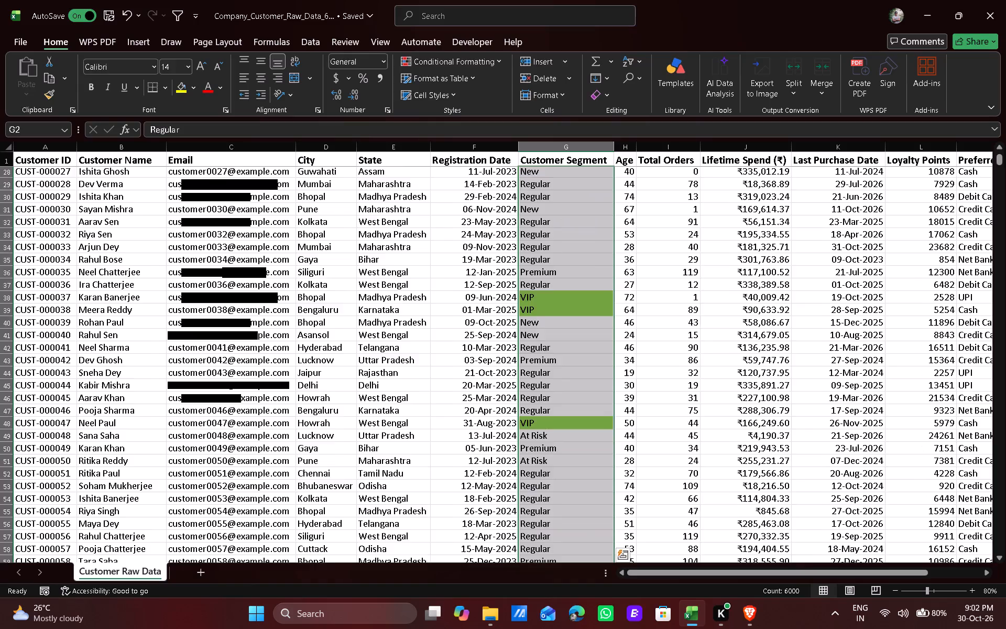
pyautogui.scroll(18, 561, 348)
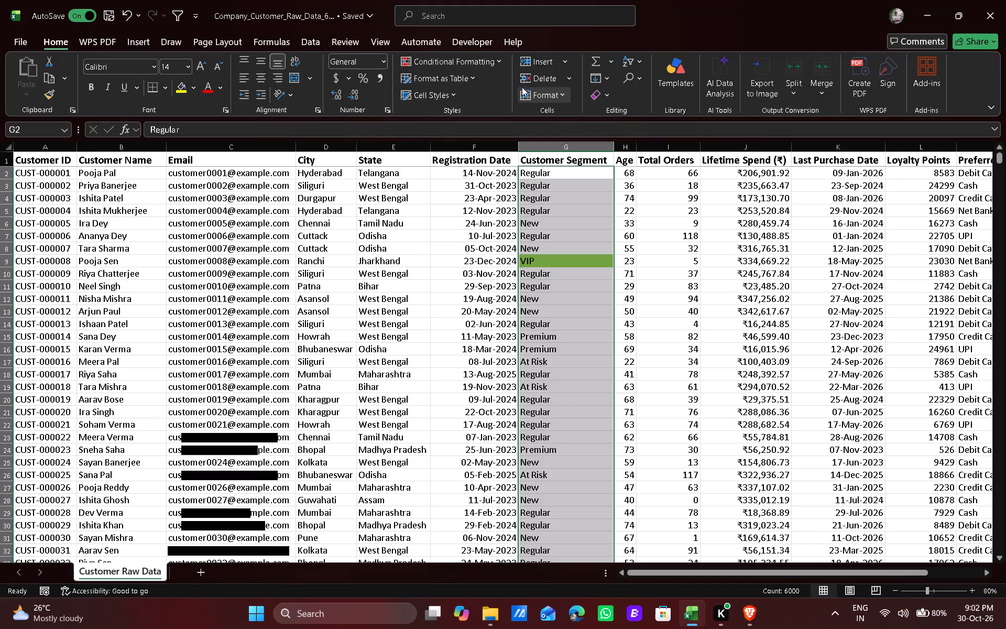
pyautogui.click(484, 58)
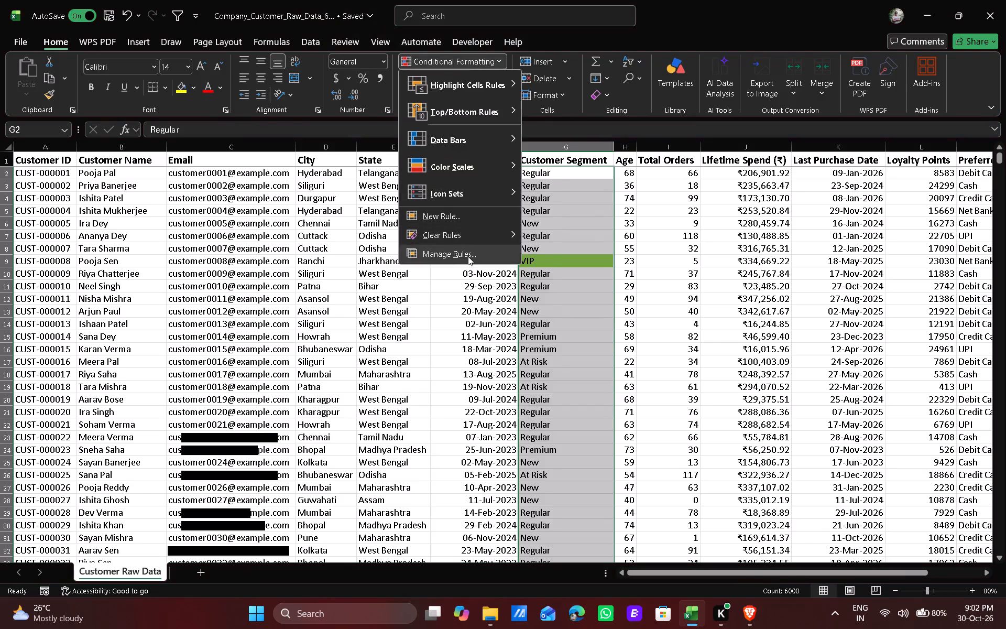
pyautogui.click(468, 256)
pyautogui.click(170, 265)
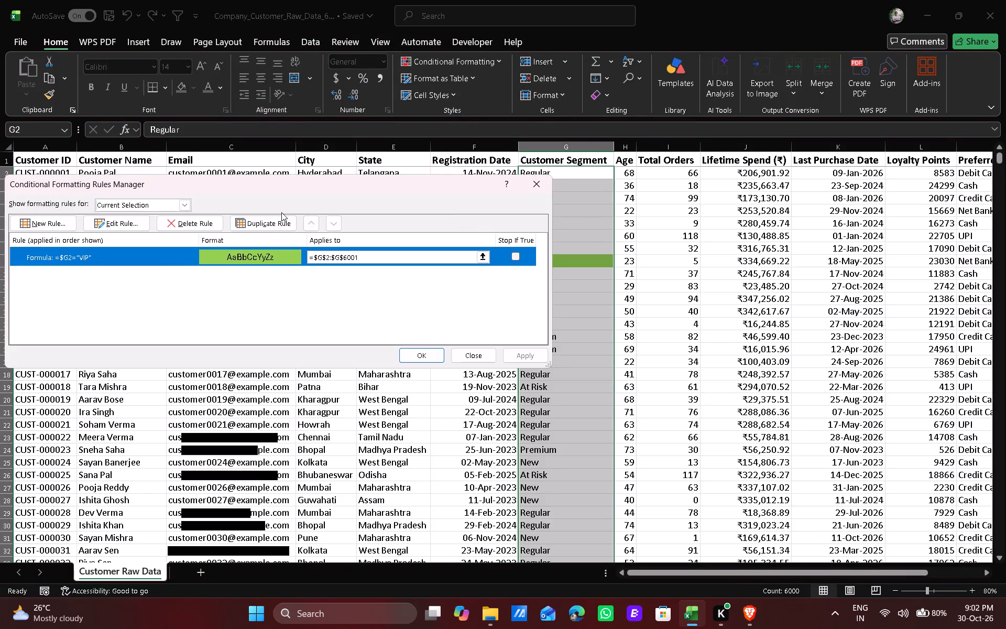
pyautogui.click(189, 257)
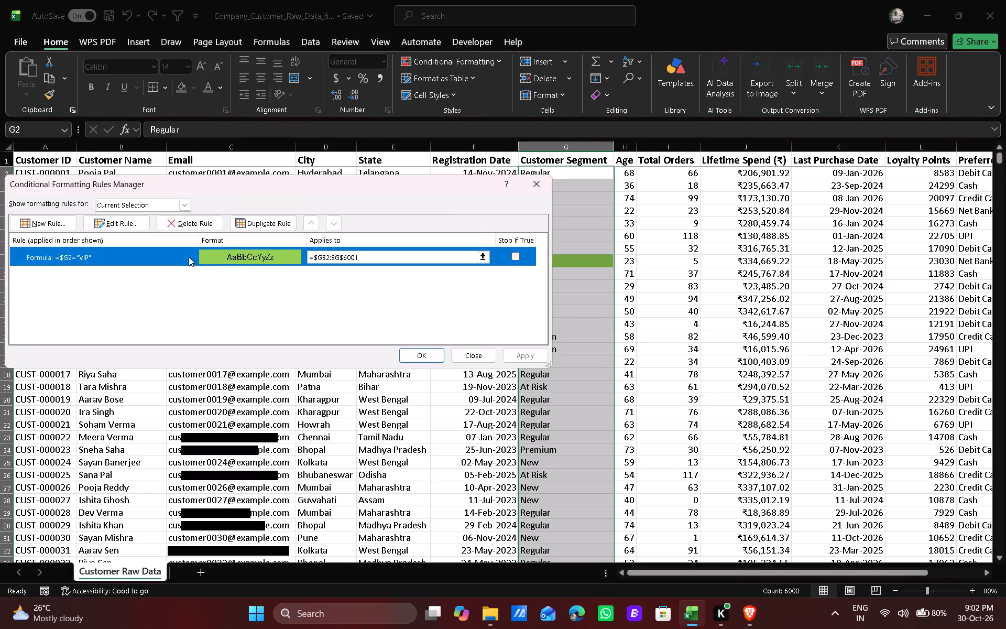
pyautogui.click(199, 257)
pyautogui.click(221, 332)
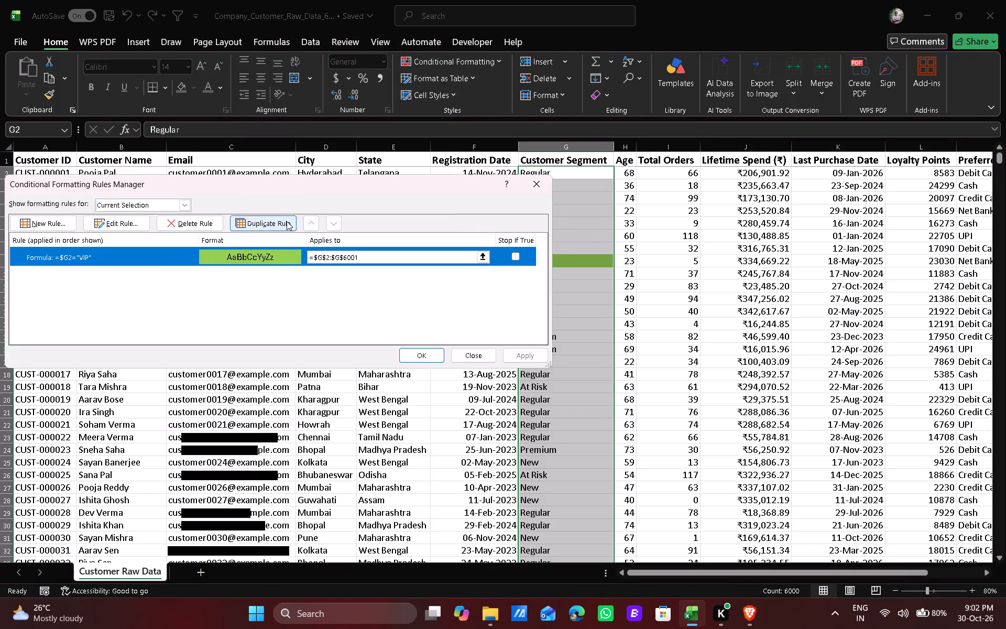
pyautogui.click(287, 225)
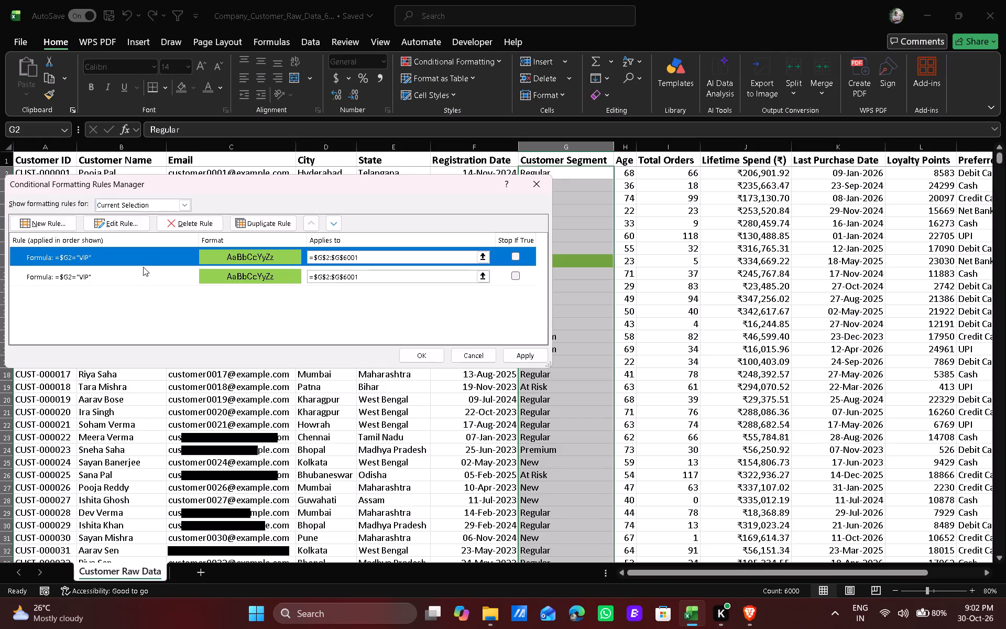
# Change the formula of the upper duplicate rule to =$G2="Premium".
pyautogui.doubleClick(143, 252)
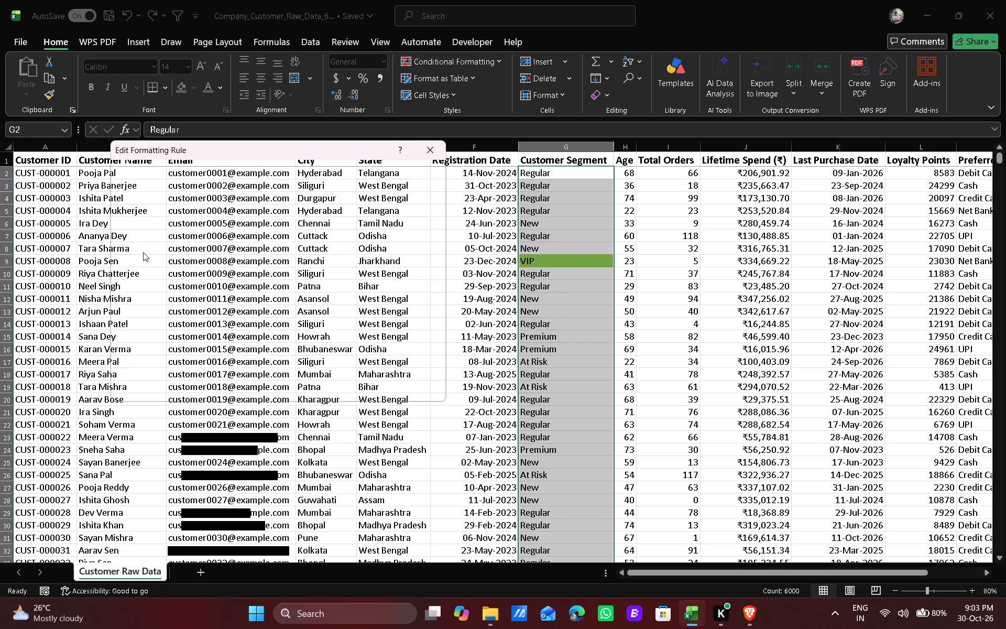
pyautogui.click(153, 322)
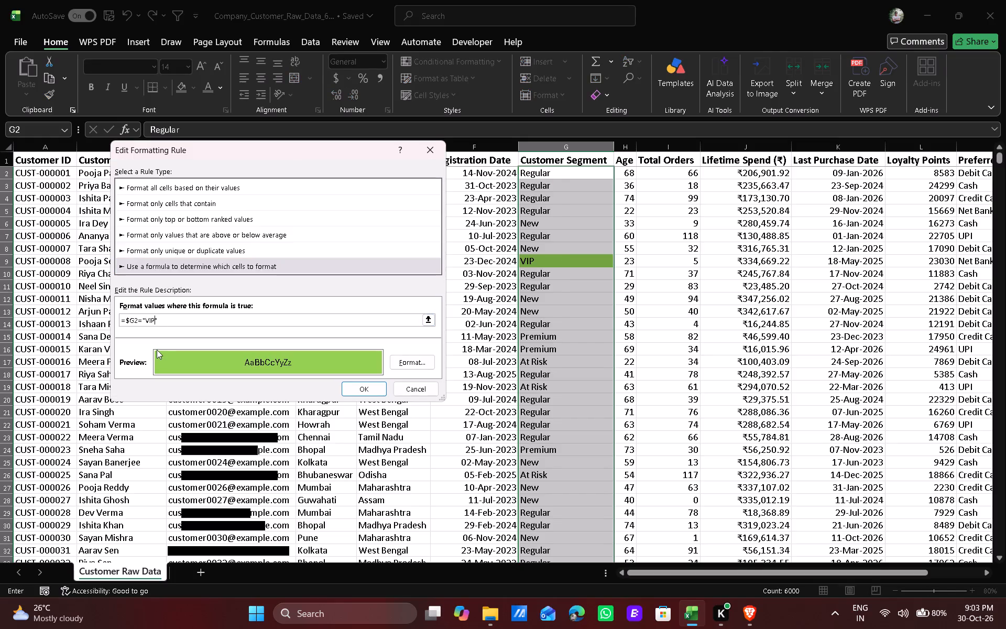
pyautogui.press('BackSpace')
pyautogui.press('BackSpace')
pyautogui.press('BackSpace')
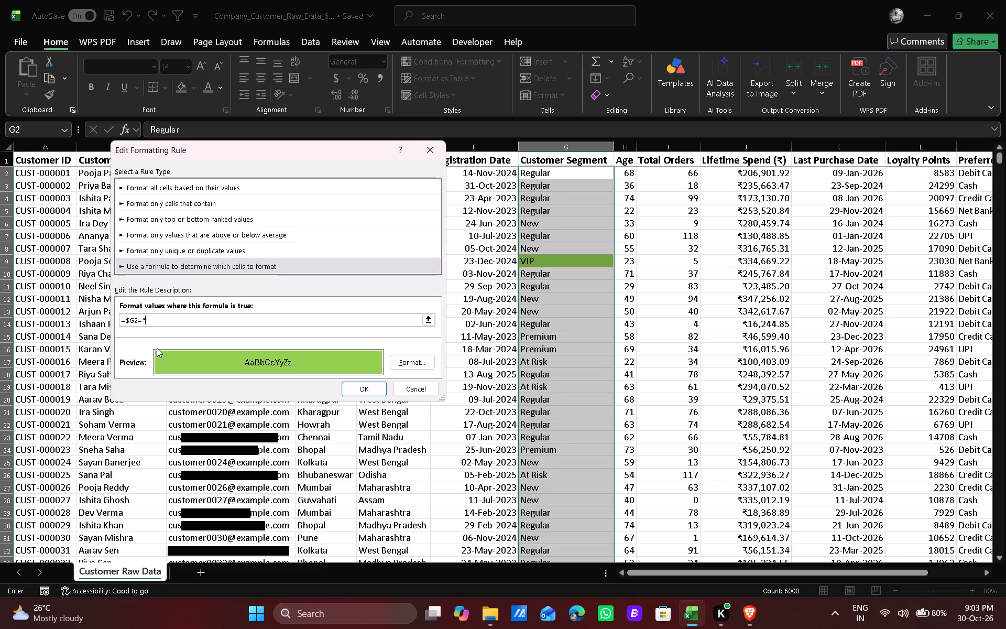
pyautogui.write('Premi')
pyautogui.press('u')
pyautogui.press('m')
# Give the Premium rule a dark blue fill and apply the rules to the Customer Segment cells.
pyautogui.click(421, 360)
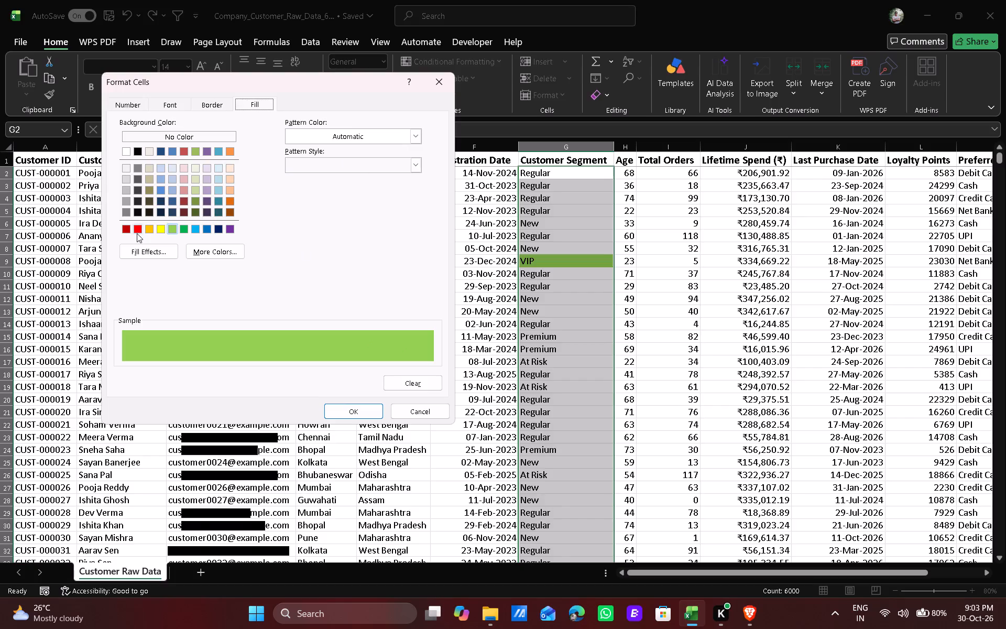
pyautogui.click(215, 231)
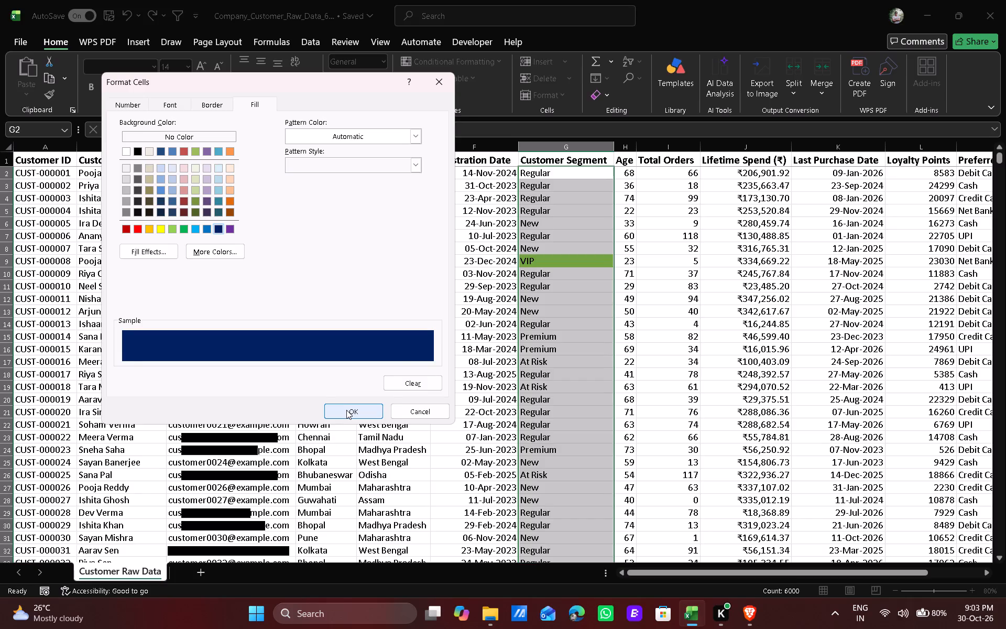
pyautogui.click(346, 410)
pyautogui.click(360, 389)
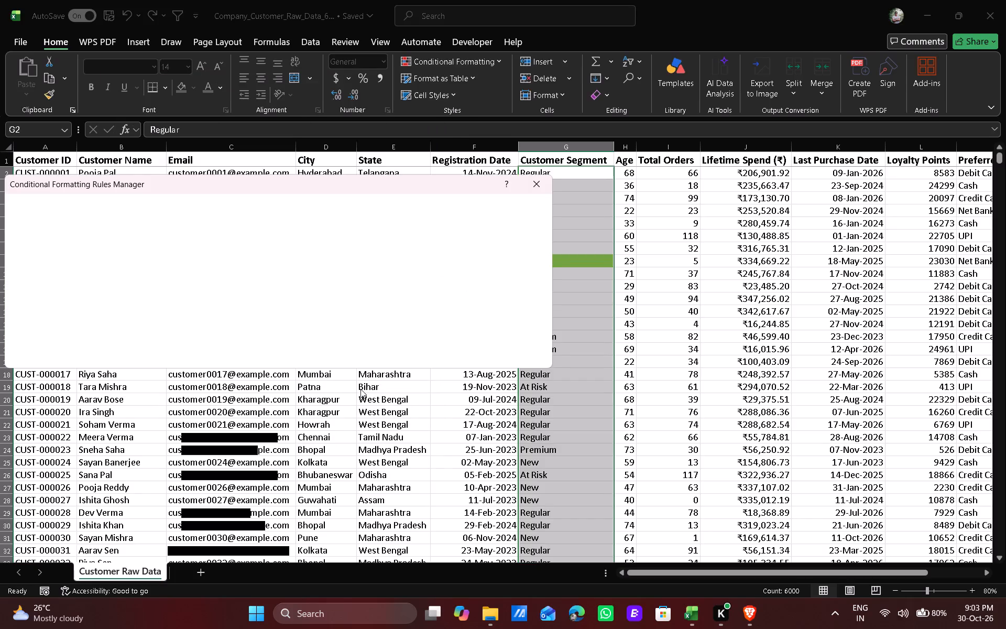
pyautogui.click(414, 358)
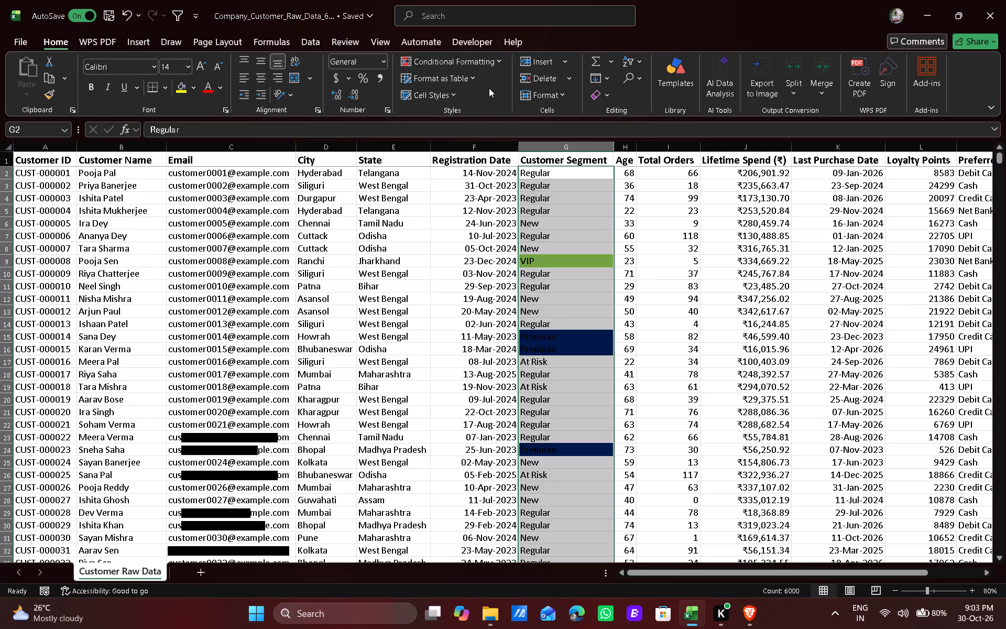
# Change the Premium rule's fill to the standard medium blue, apply it, and deselect the Customer Segment column.
pyautogui.click(486, 55)
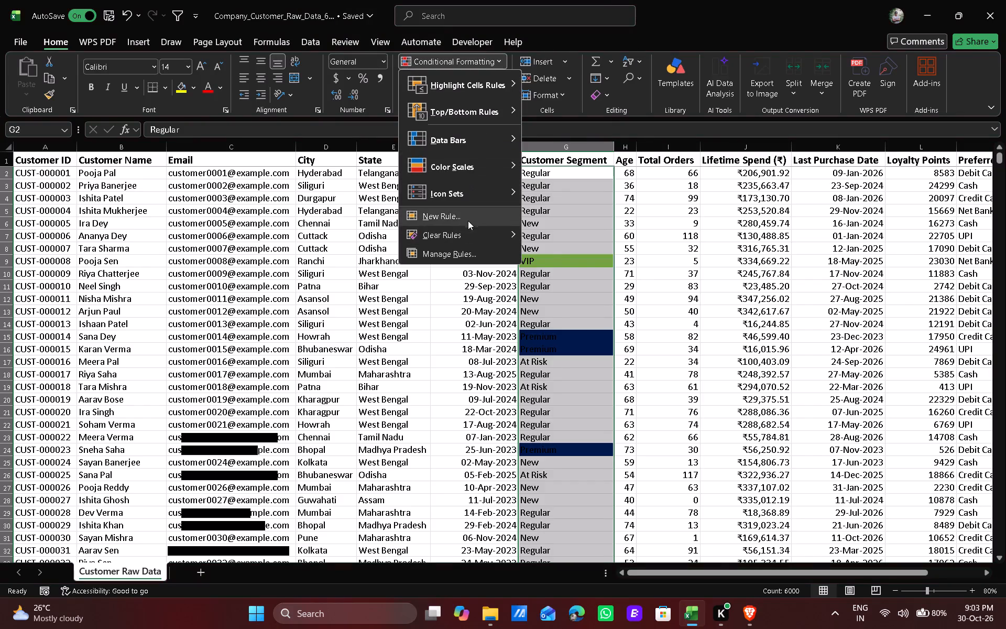
pyautogui.click(468, 256)
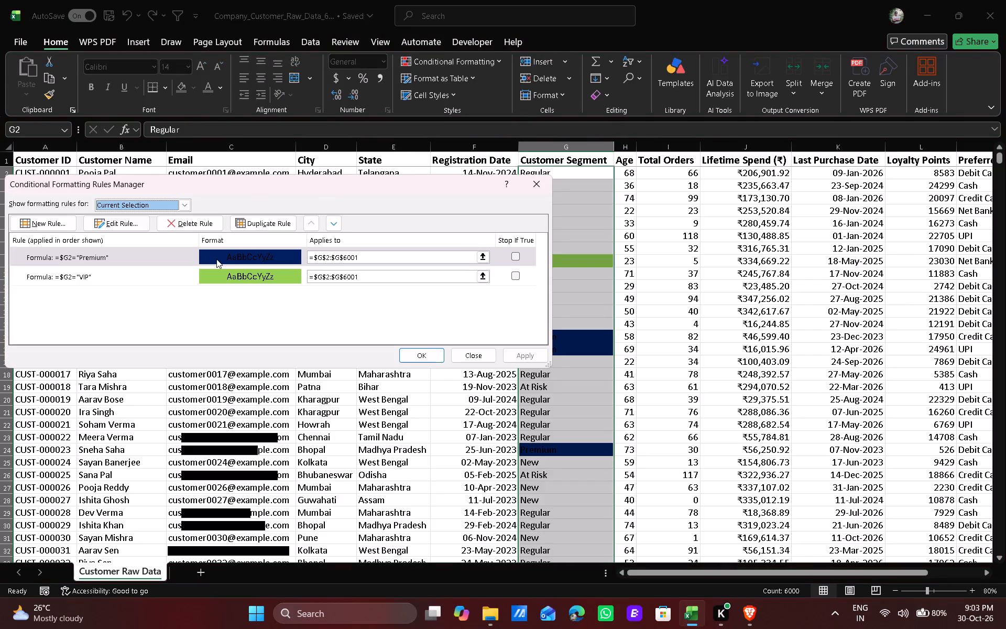
pyautogui.click(216, 259)
pyautogui.click(216, 259)
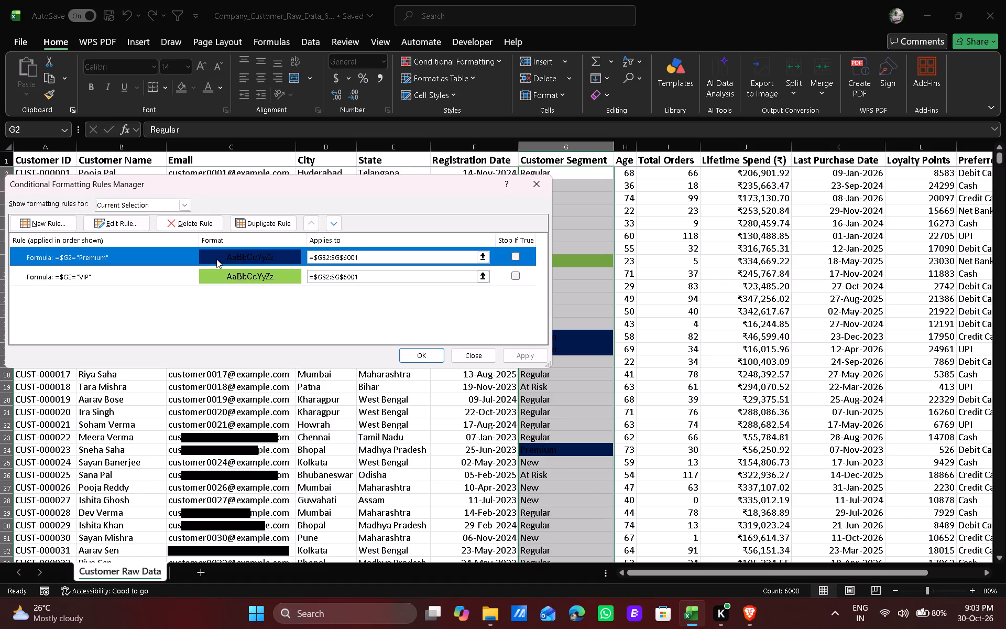
pyautogui.click(216, 259)
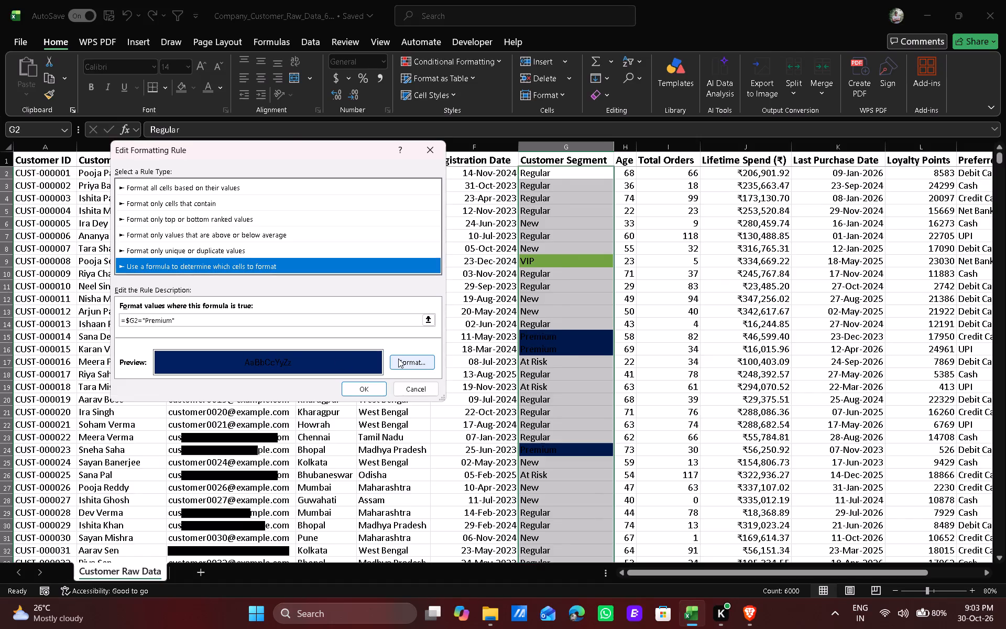
pyautogui.click(398, 359)
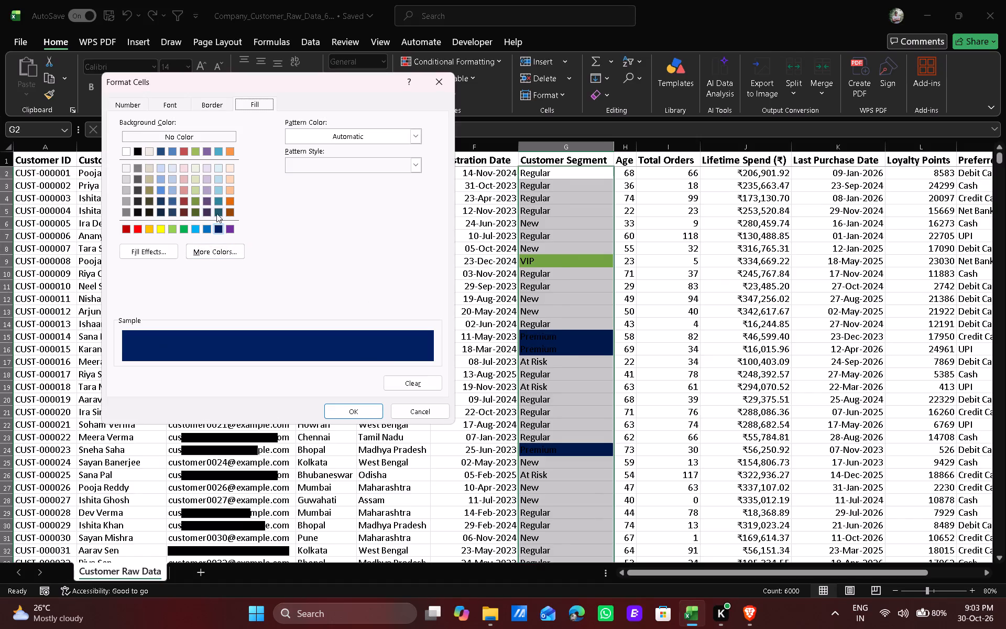
pyautogui.click(202, 224)
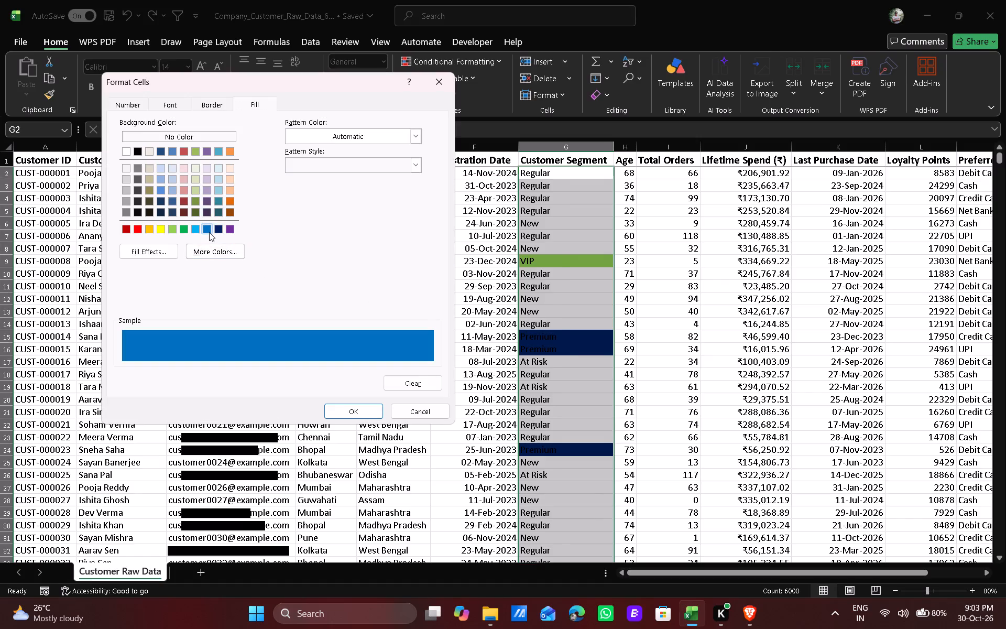
pyautogui.click(358, 411)
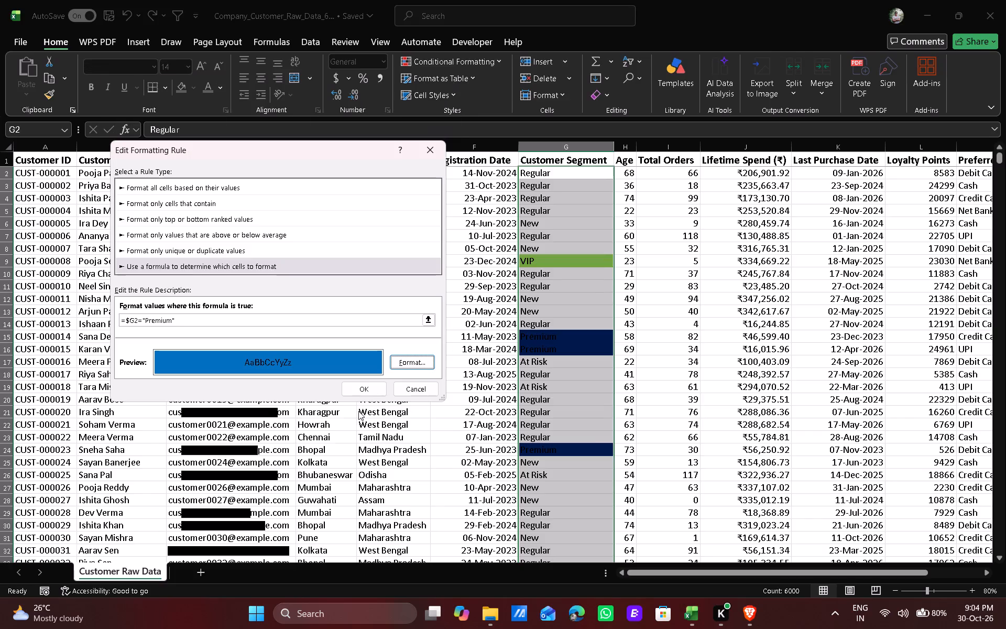
pyautogui.click(364, 385)
pyautogui.click(424, 357)
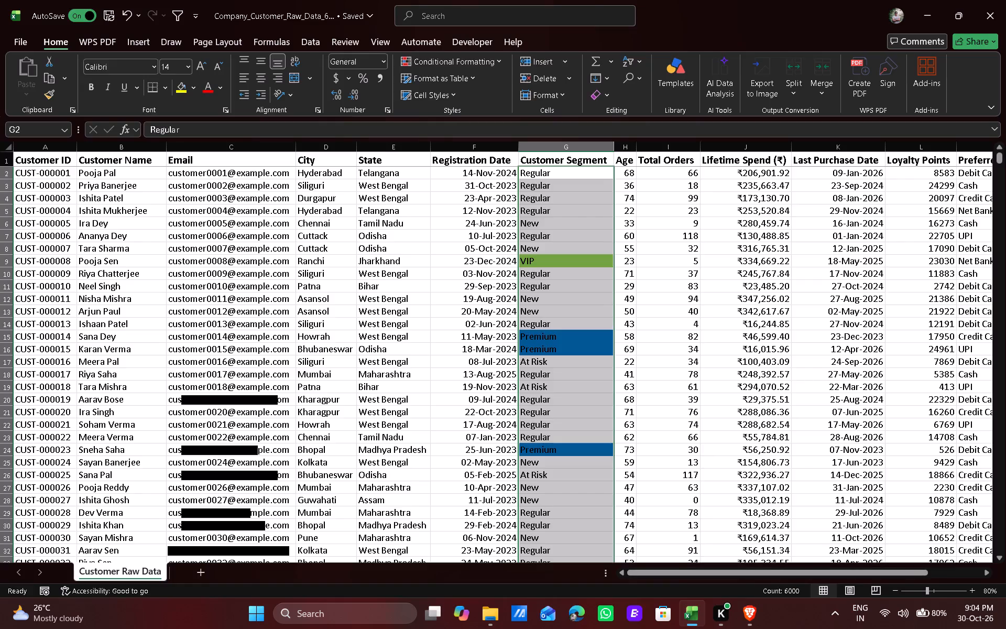
pyautogui.click(665, 443)
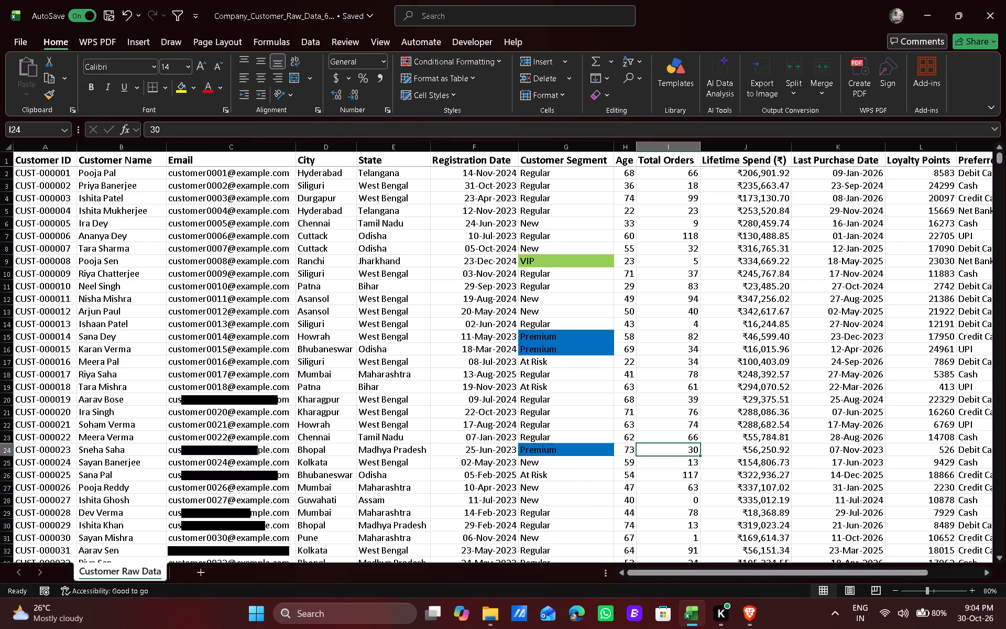
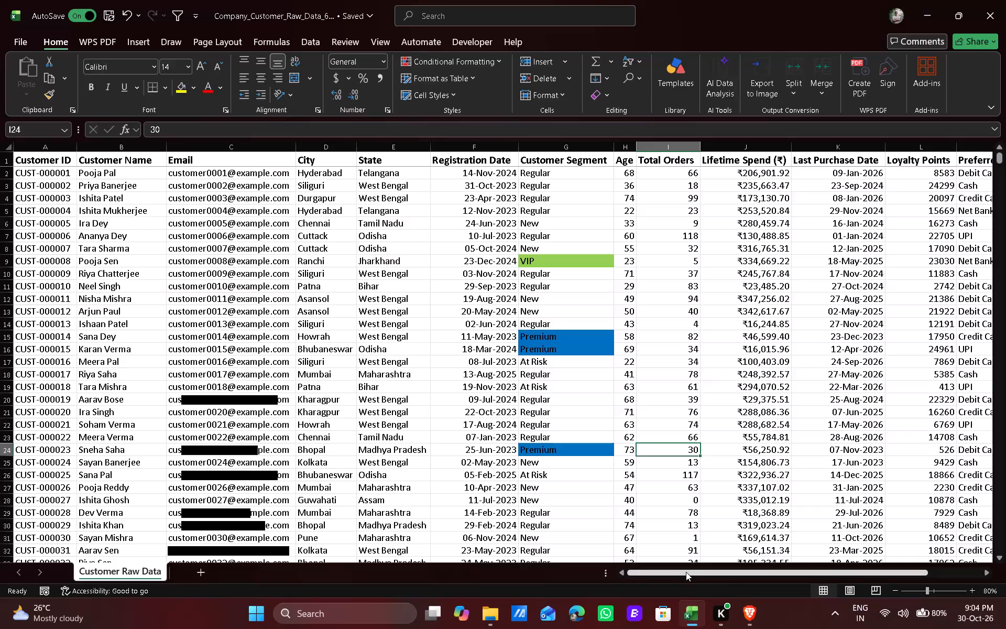
# Start a formula-based conditional formatting rule for all Account Status values from N2 down, with the formula =$N2="Inactive".
pyautogui.moveTo(686, 572); pyautogui.dragTo(760, 580)
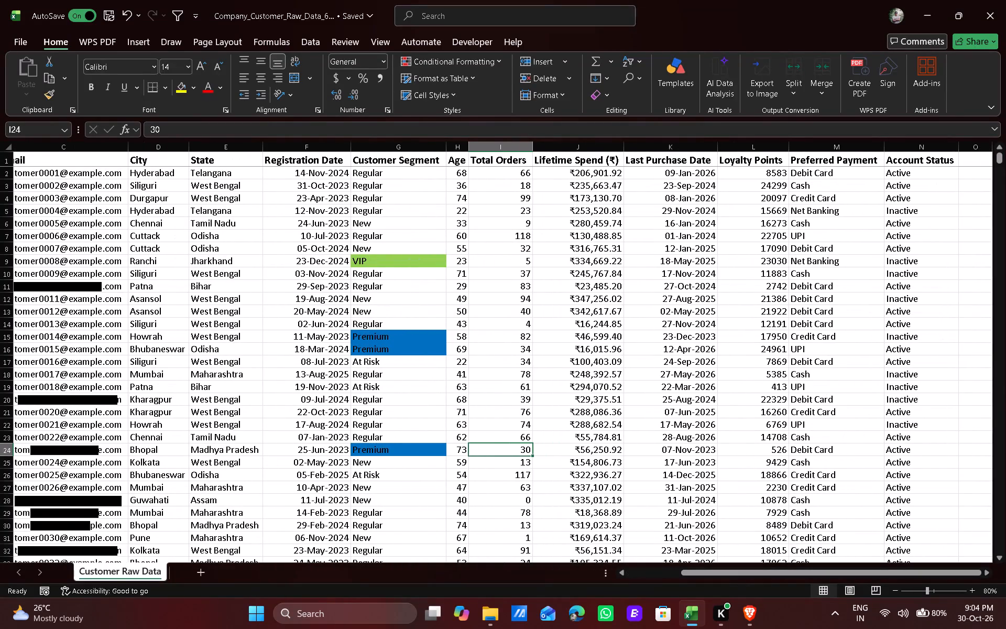
pyautogui.click(927, 171)
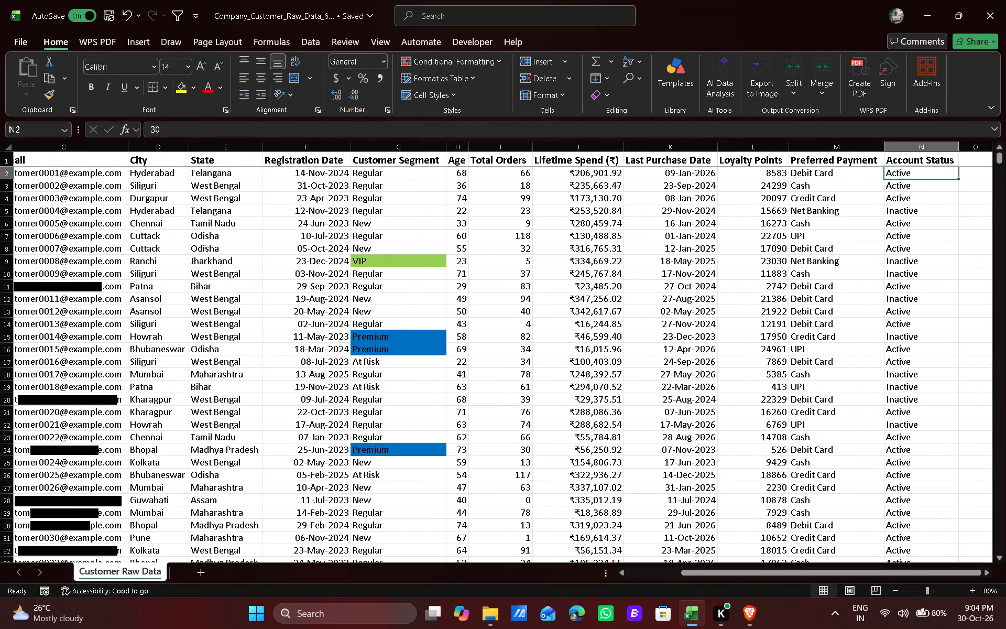
pyautogui.hotkey('ctrl', 'shift', 'Down')
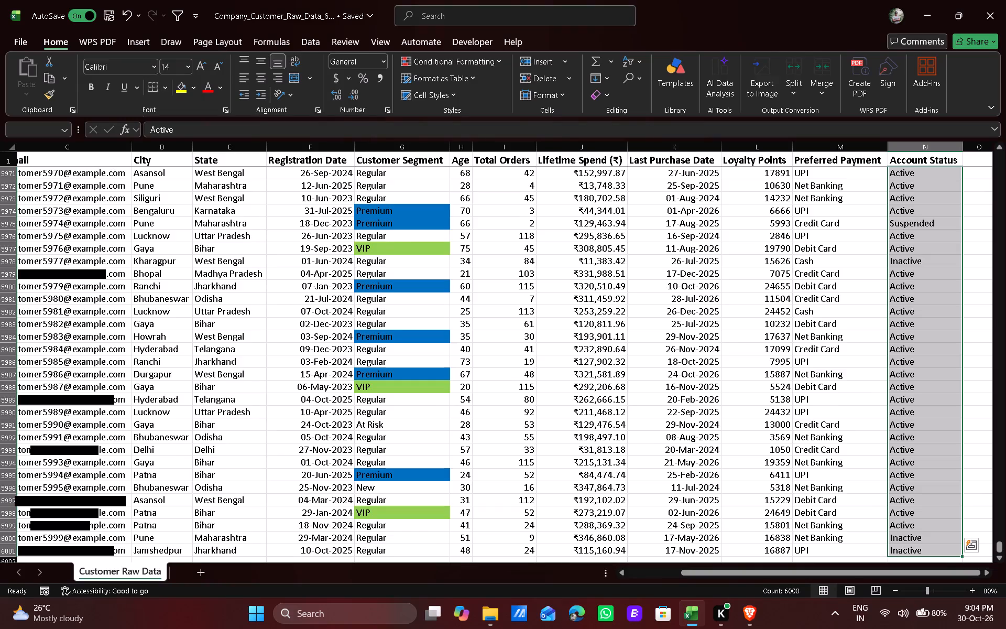
pyautogui.moveTo(1002, 547); pyautogui.dragTo(997, 512)
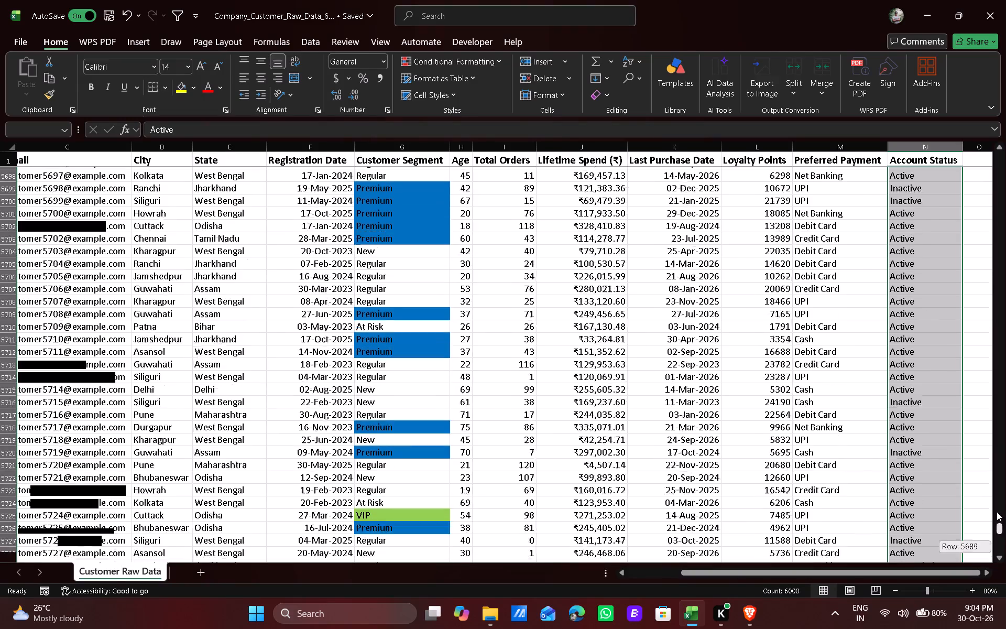
pyautogui.moveTo(997, 512); pyautogui.dragTo(995, 112)
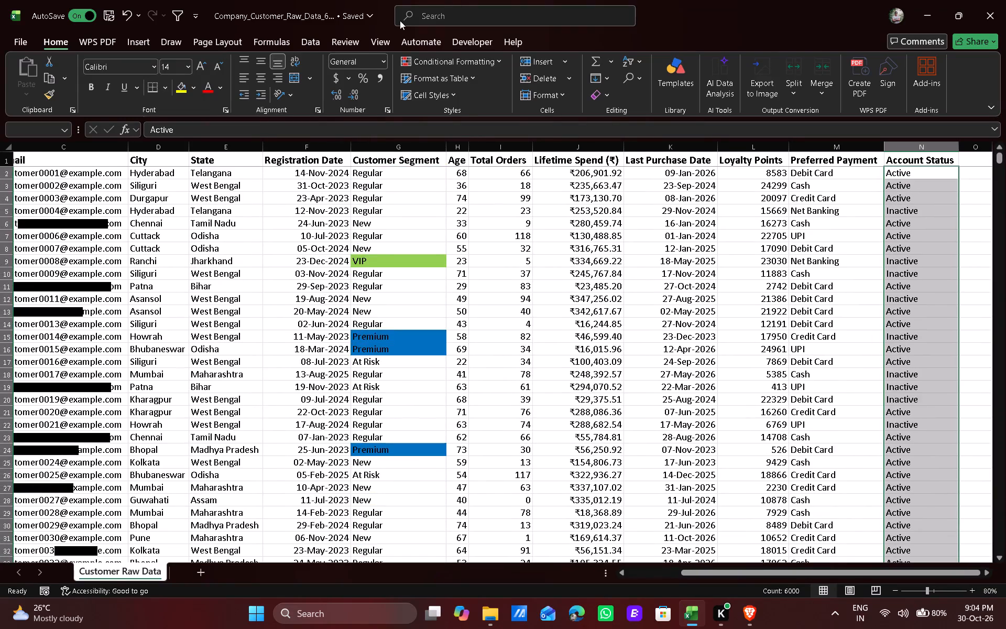
pyautogui.click(448, 68)
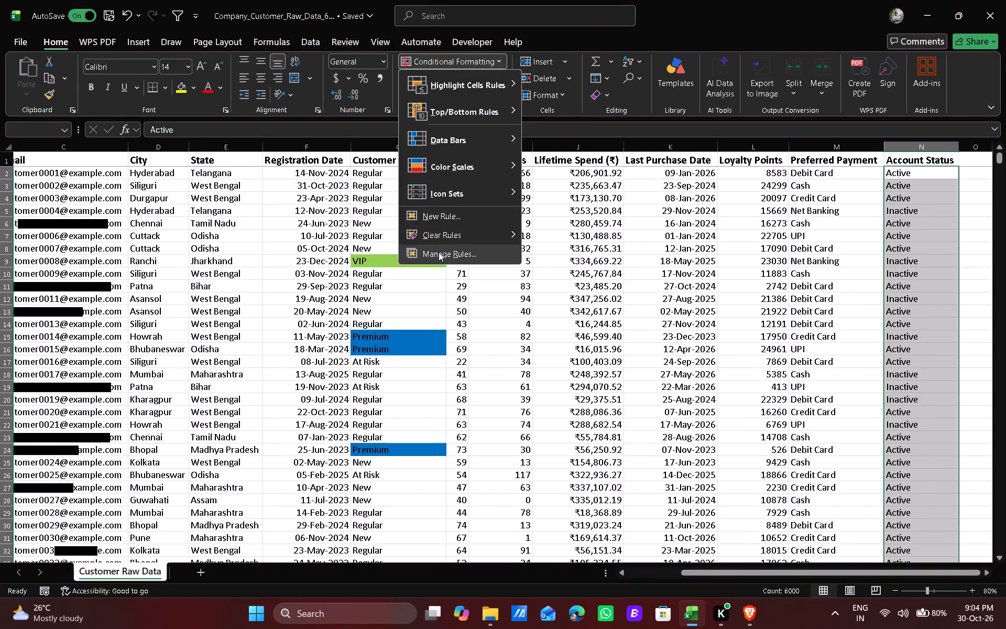
pyautogui.click(438, 211)
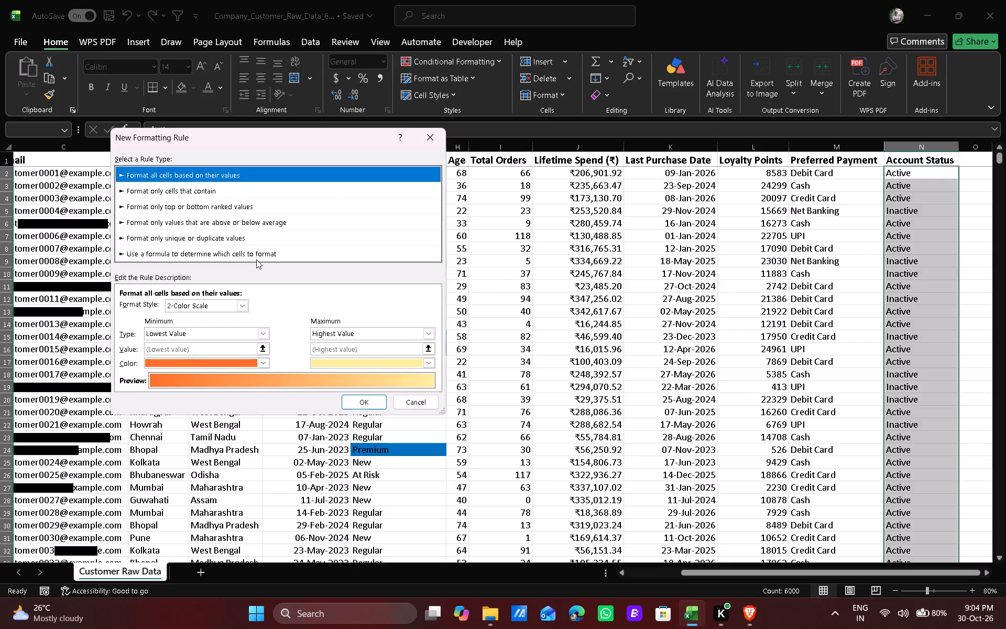
pyautogui.click(256, 259)
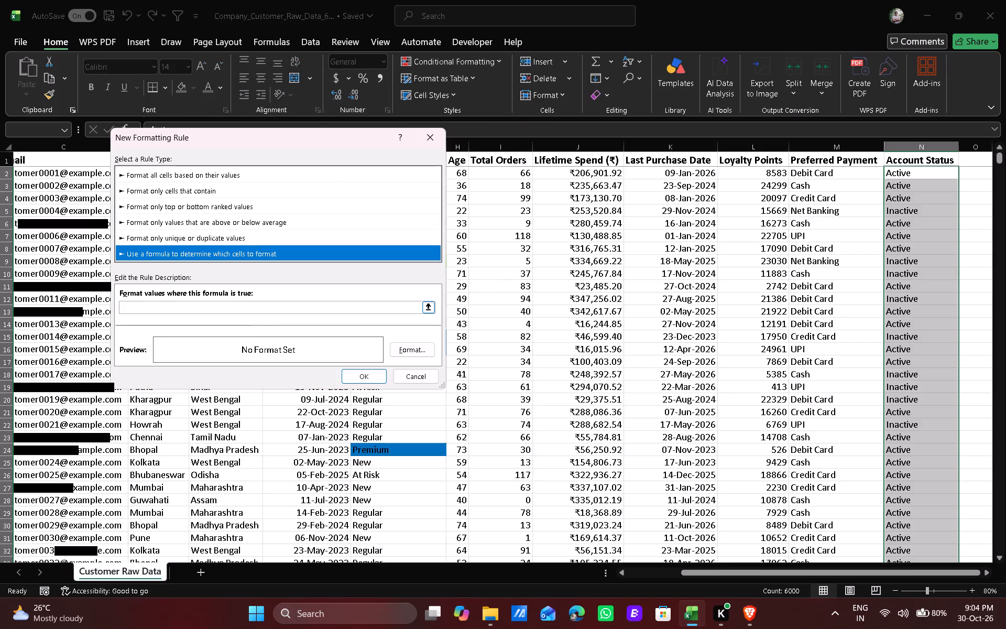
pyautogui.click(247, 307)
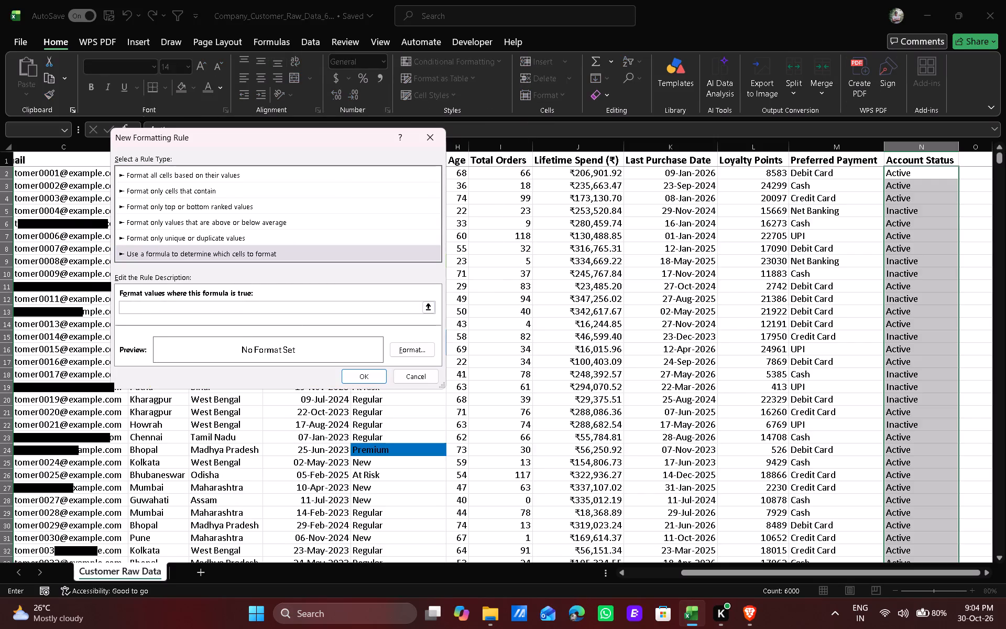
pyautogui.click(923, 170)
pyautogui.click(138, 302)
pyautogui.click(138, 307)
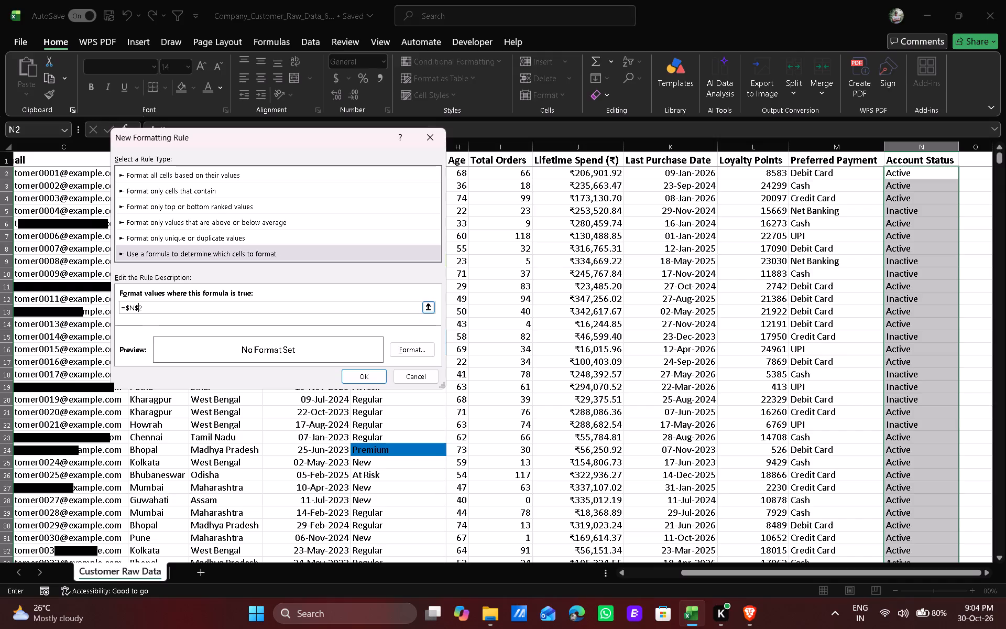
pyautogui.press('BackSpace')
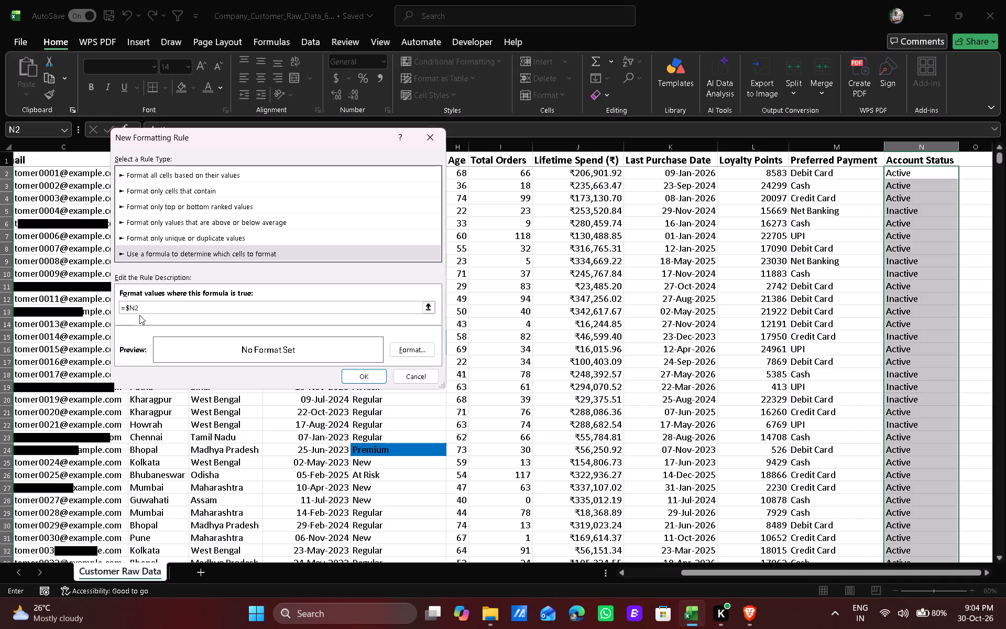
pyautogui.click(139, 309)
pyautogui.press('=')
pyautogui.hotkey('shift', '"')
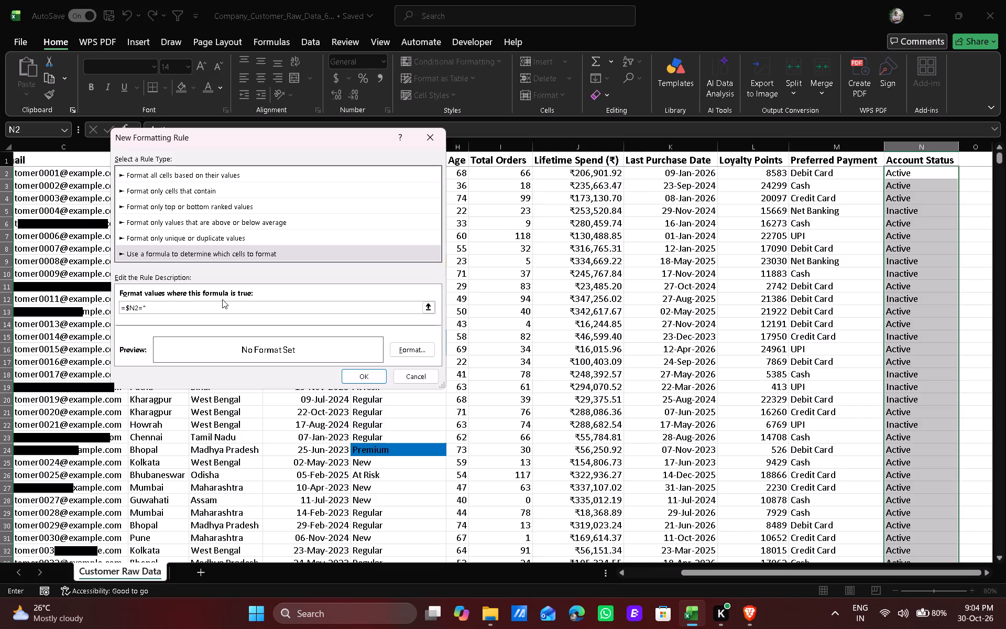
pyautogui.write('Inactive')
pyautogui.hotkey('shift', '"')
# Give the Inactive rule a bright red fill and apply it to the Account Status cells.
pyautogui.click(428, 352)
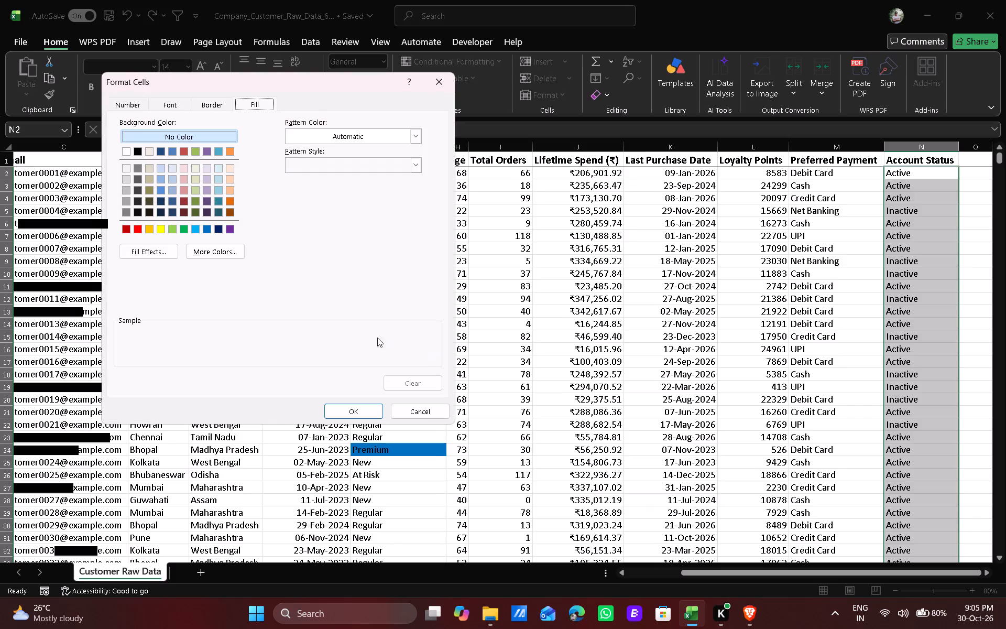
pyautogui.click(135, 234)
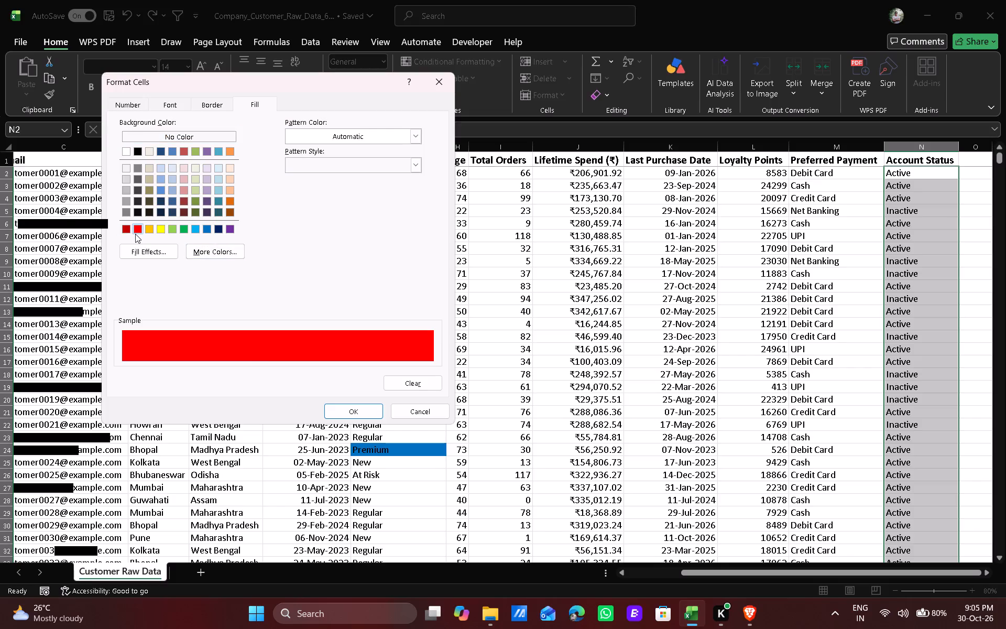
pyautogui.click(362, 408)
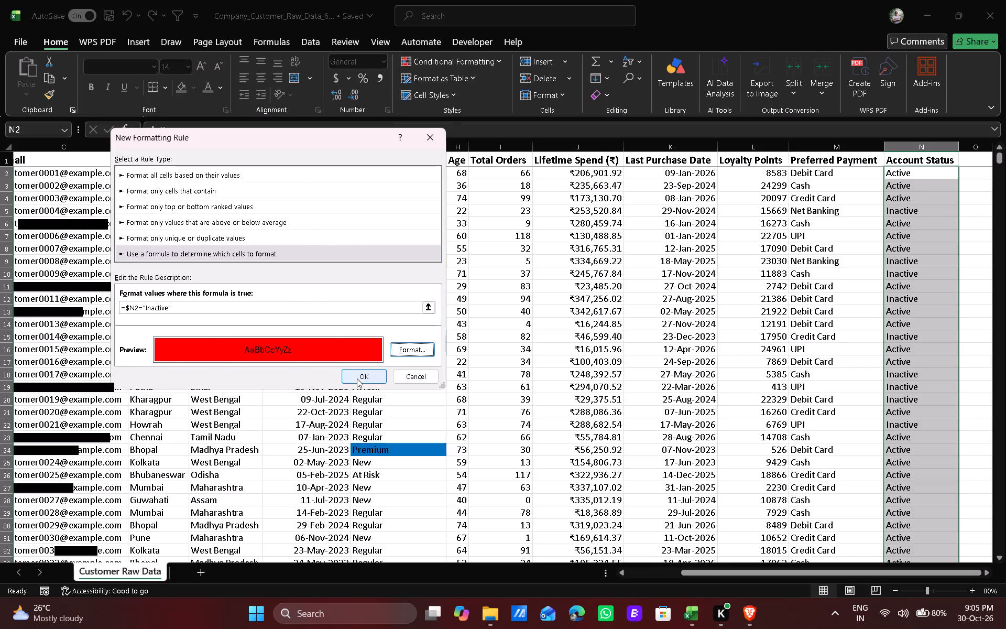
pyautogui.click(357, 379)
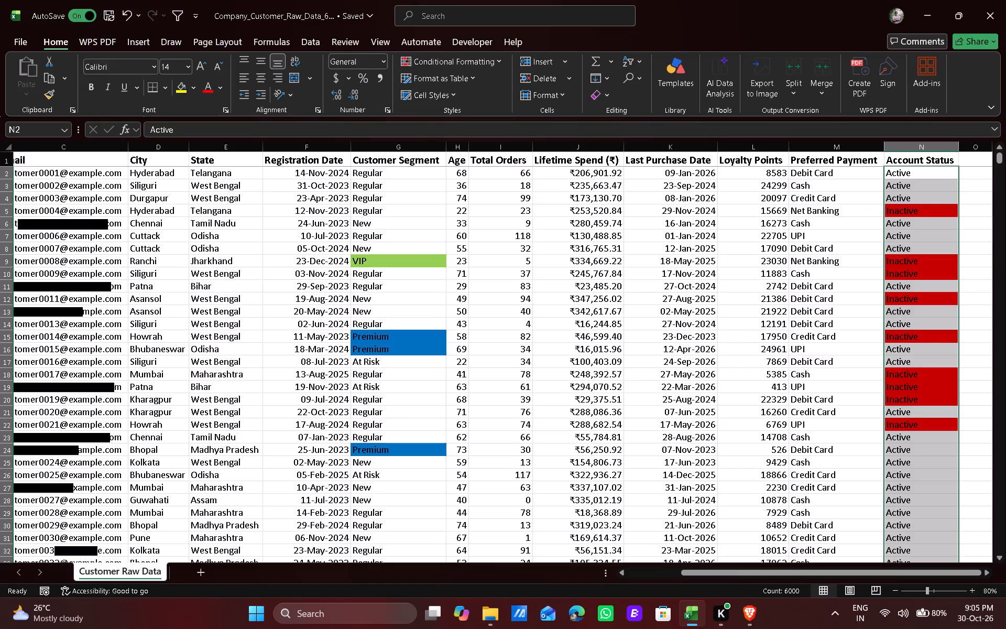
# Select all the Age values from H2 to the last data row and return to the first rows.
pyautogui.click(460, 173)
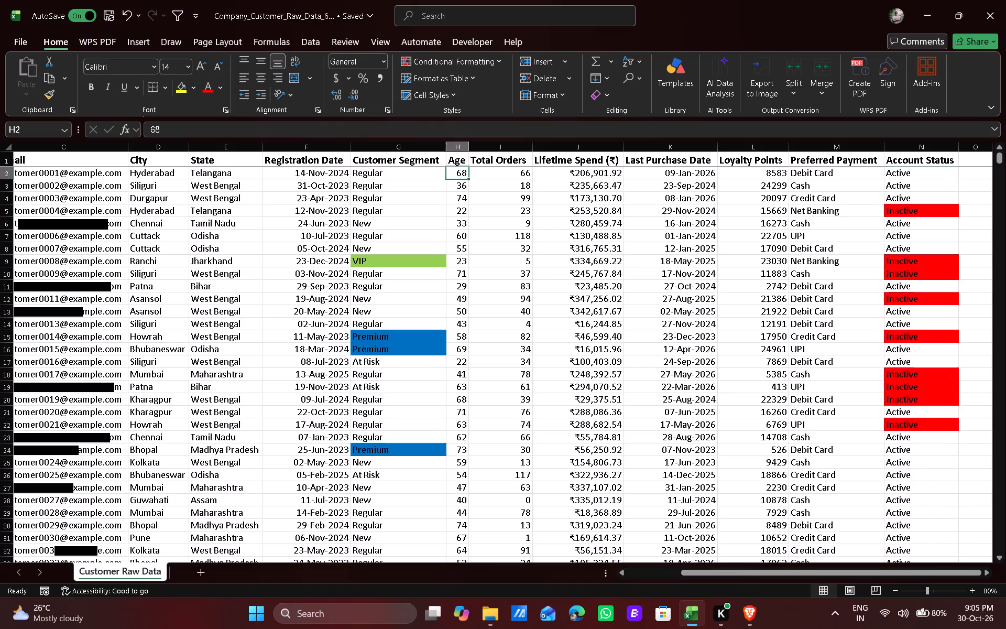
pyautogui.hotkey('ctrl', 'shift', 'Down')
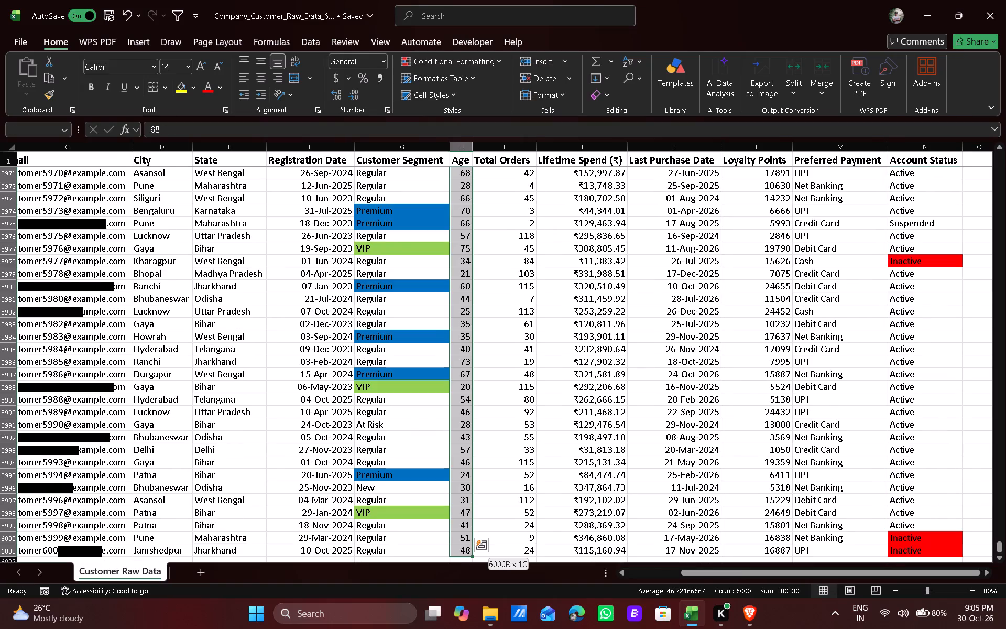
pyautogui.moveTo(1000, 540); pyautogui.dragTo(989, 96)
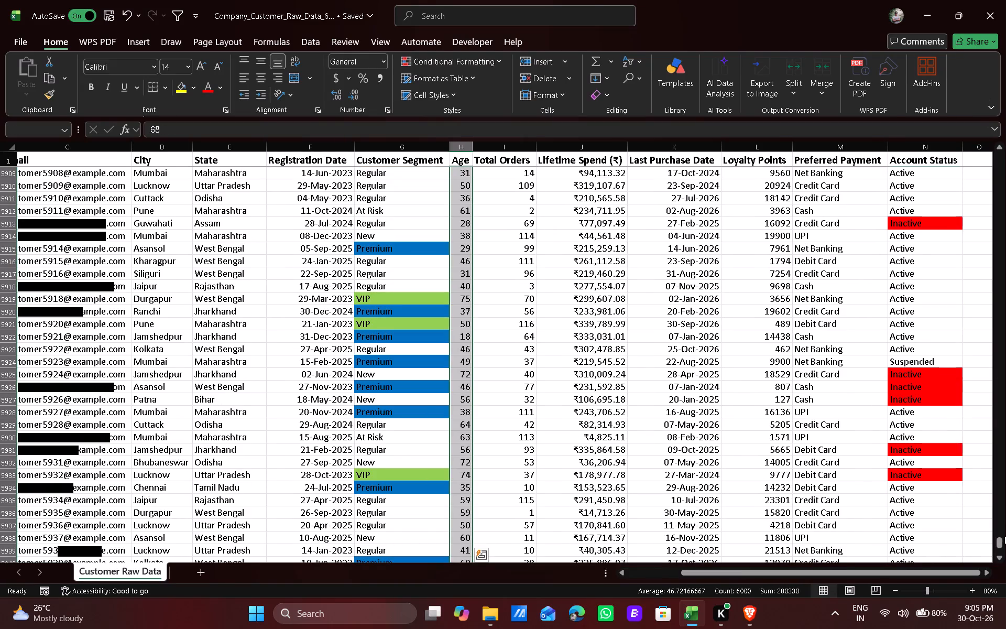
pyautogui.moveTo(1003, 547); pyautogui.dragTo(1002, 472)
pyautogui.moveTo(1002, 290); pyautogui.dragTo(1001, 268)
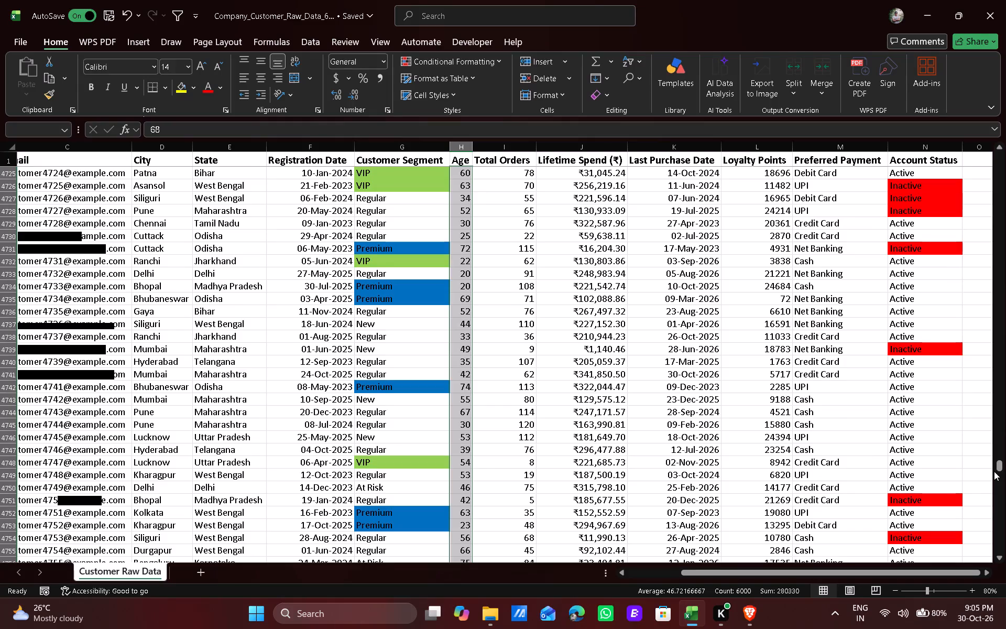
pyautogui.moveTo(996, 464); pyautogui.dragTo(1004, 421)
pyautogui.moveTo(1005, 352); pyautogui.dragTo(1005, 347)
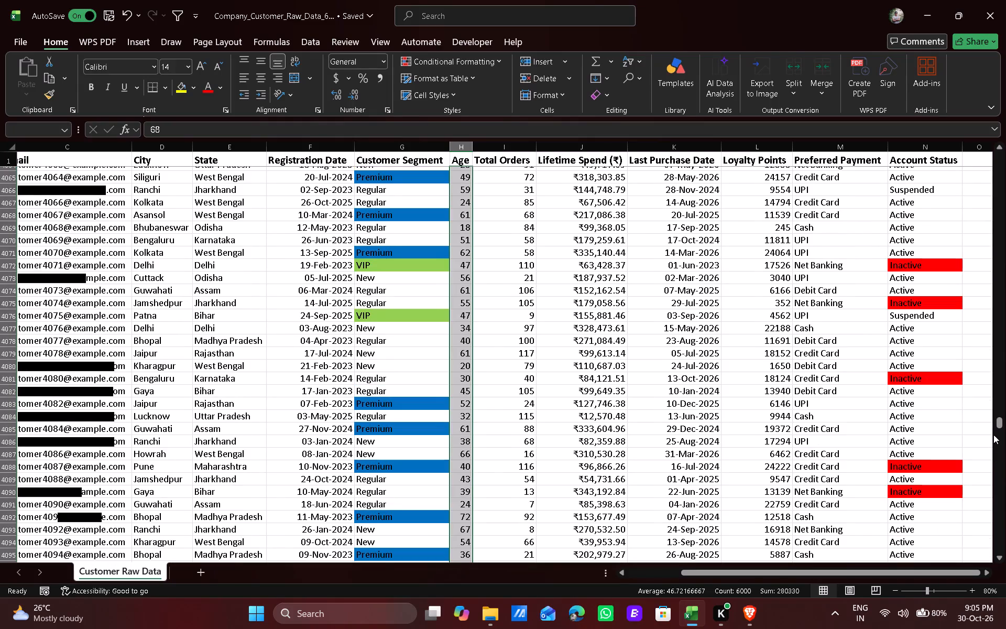
pyautogui.moveTo(1003, 420); pyautogui.dragTo(993, 278)
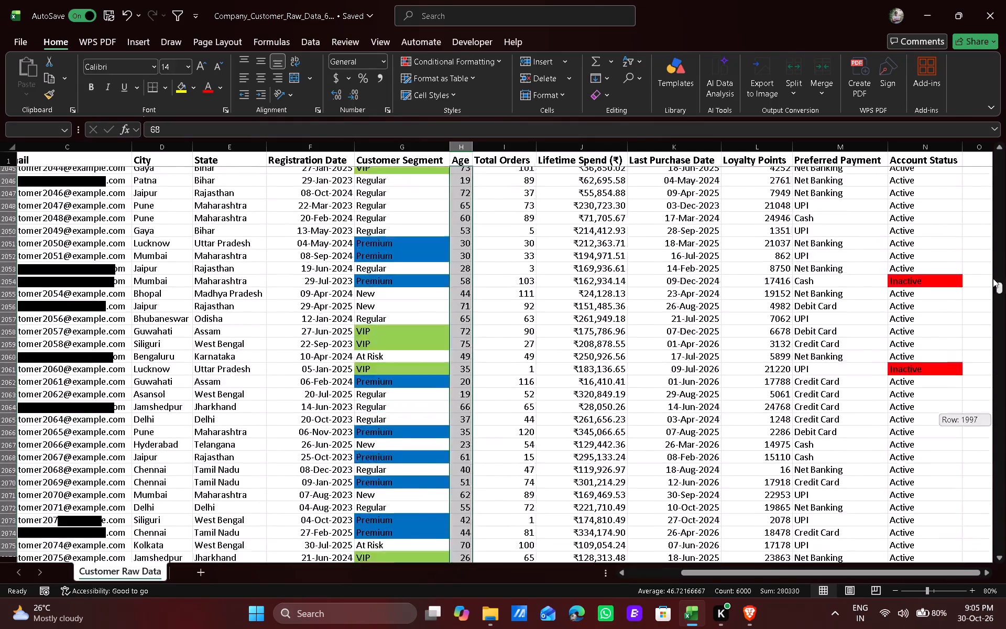
pyautogui.moveTo(993, 278); pyautogui.dragTo(993, 150)
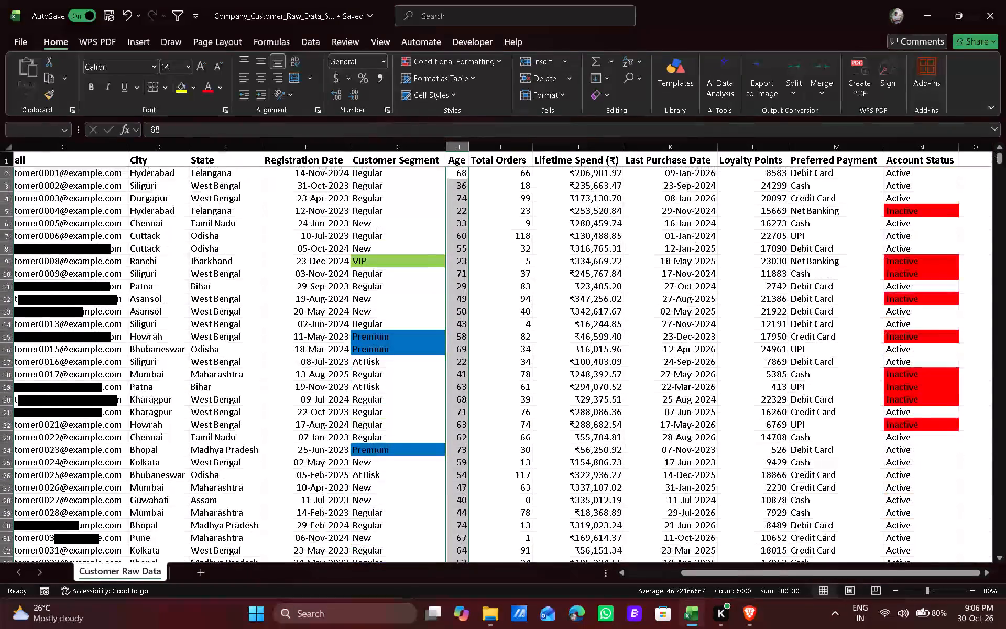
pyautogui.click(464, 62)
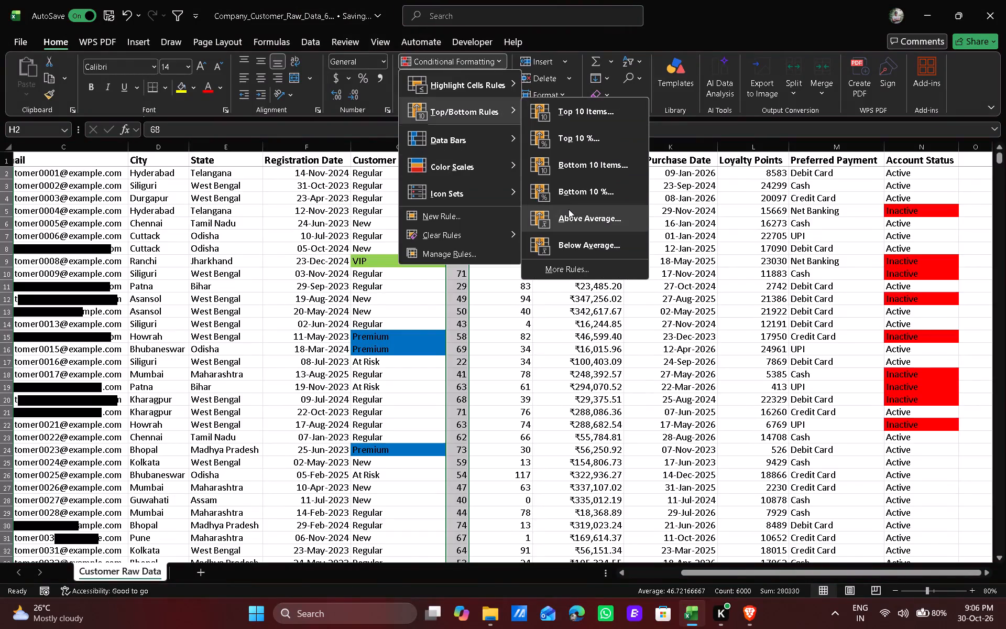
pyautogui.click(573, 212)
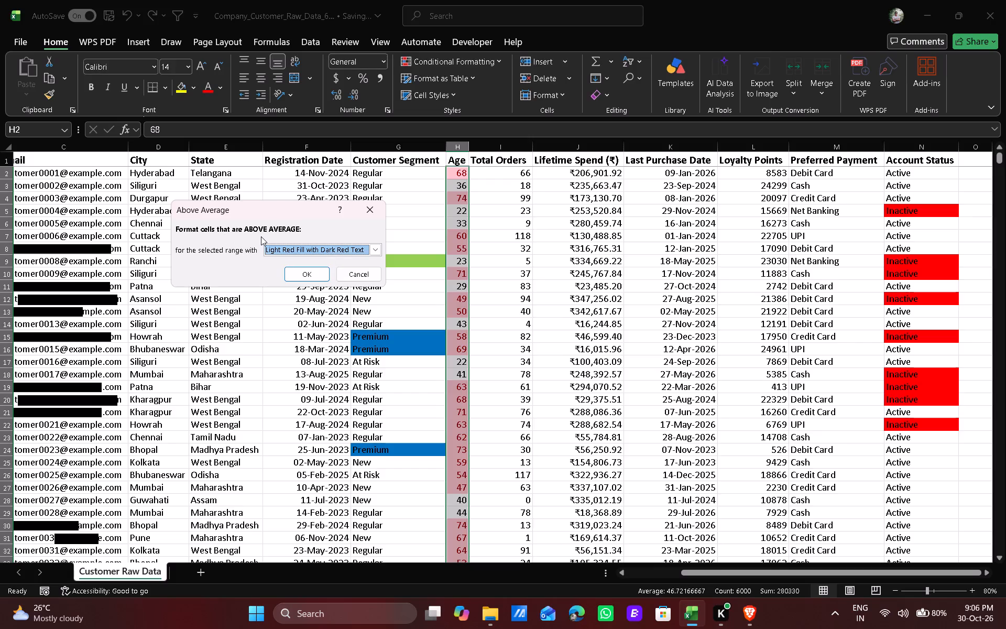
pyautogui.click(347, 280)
# Start a Greater Than highlight rule for the selected Age values with a threshold of 50.
pyautogui.click(457, 63)
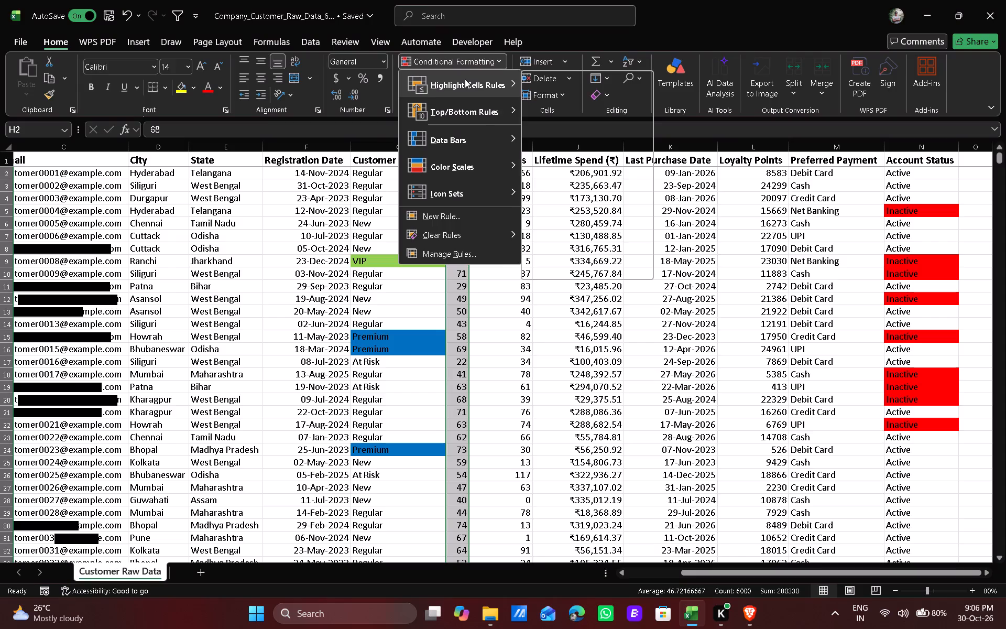
pyautogui.click(598, 85)
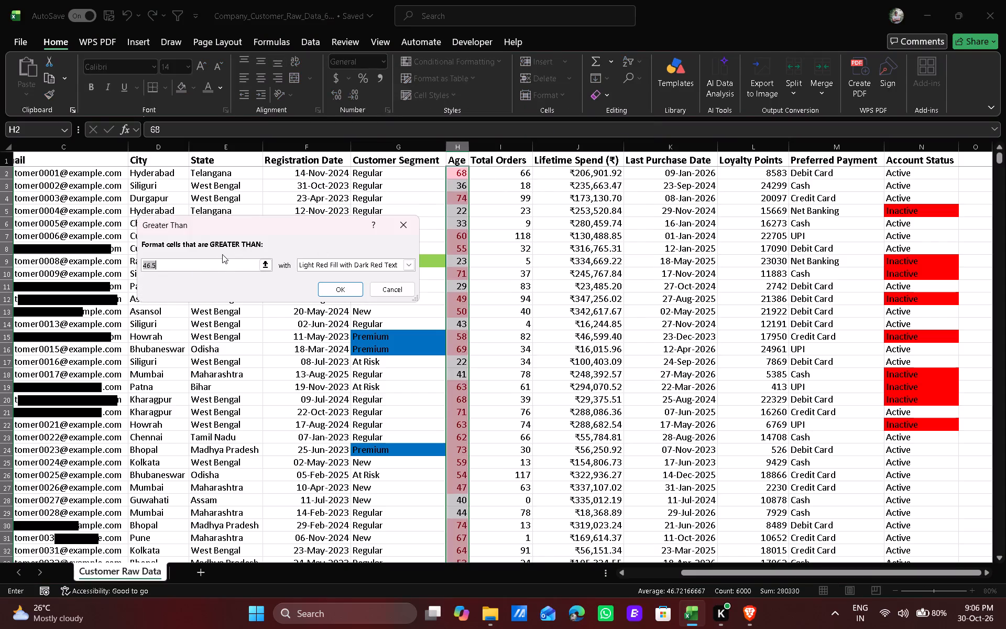
pyautogui.click(184, 262)
pyautogui.press('BackSpace')
pyautogui.press('BackSpace')
pyautogui.press('BackSpace')
pyautogui.press('BackSpace')
pyautogui.press('BackSpace')
pyautogui.press('BackSpace')
pyautogui.press('BackSpace')
pyautogui.press('BackSpace')
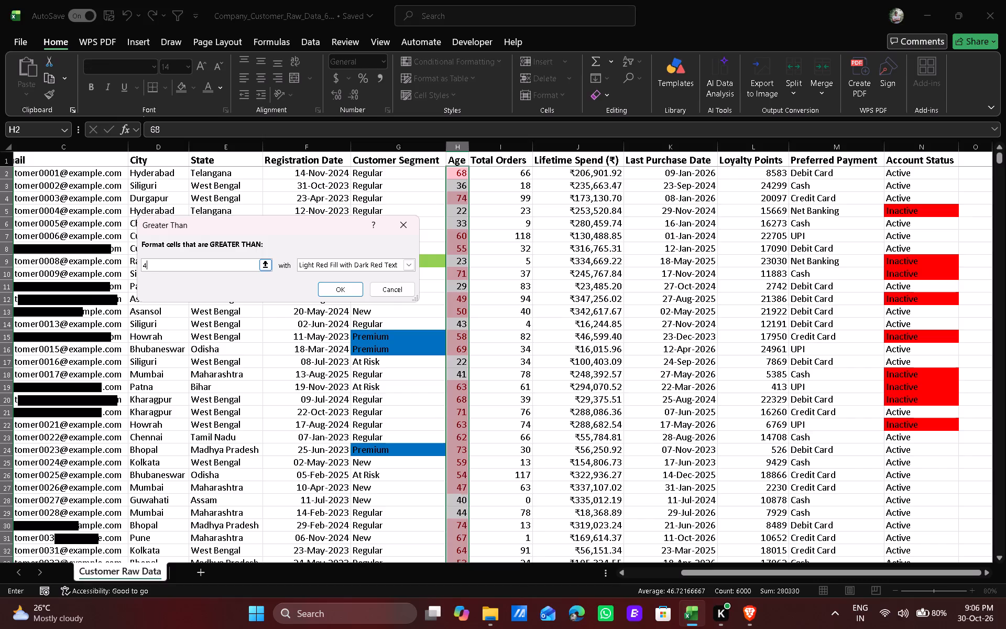
pyautogui.press('5')
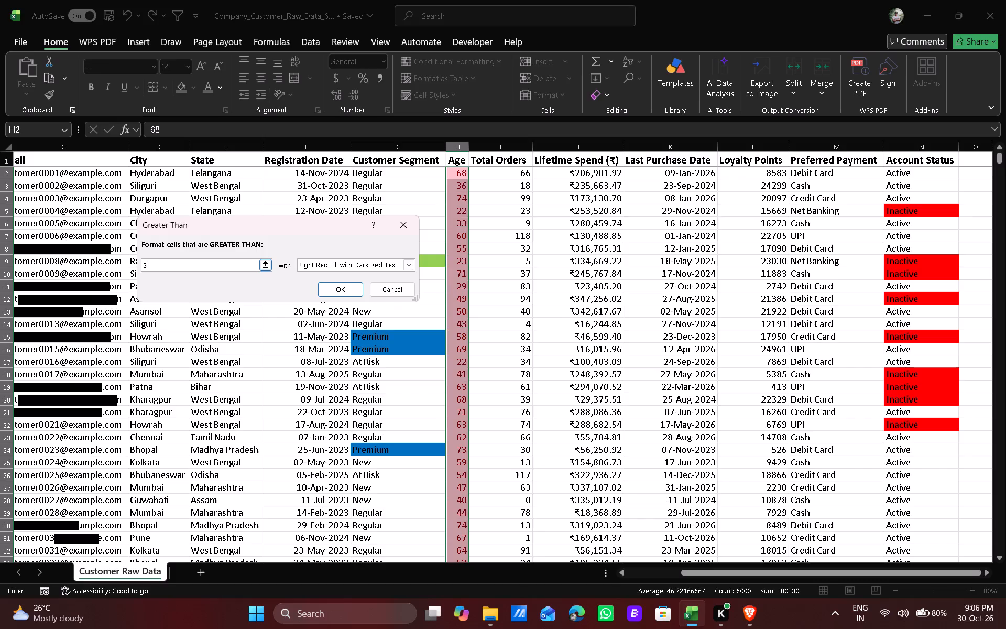
pyautogui.press('0')
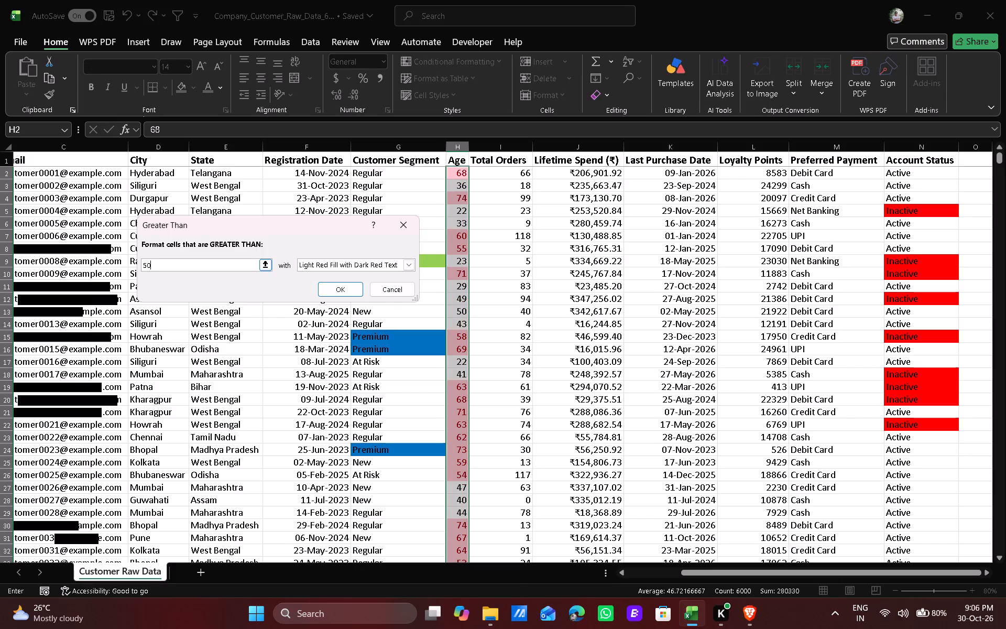
# Give the Age rule a custom bright yellow fill, apply it, and deselect the Age column.
pyautogui.click(404, 268)
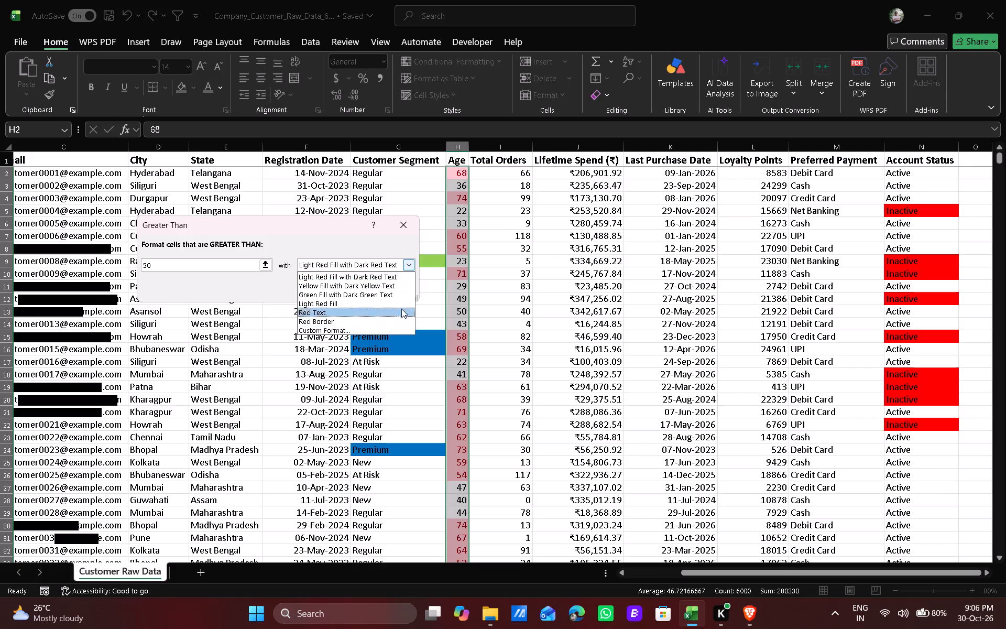
pyautogui.click(344, 335)
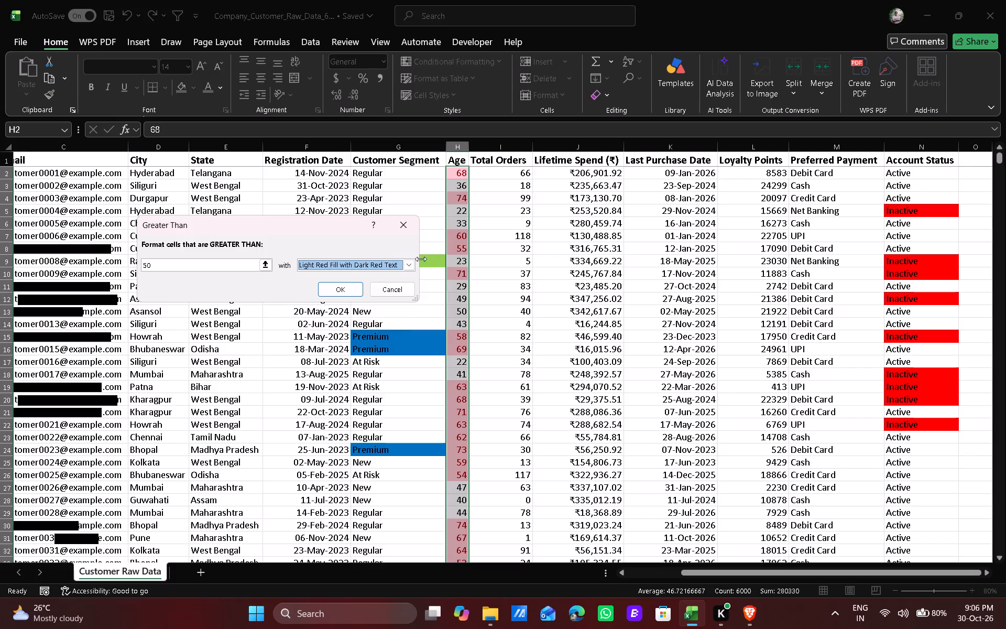
pyautogui.click(413, 268)
pyautogui.click(353, 328)
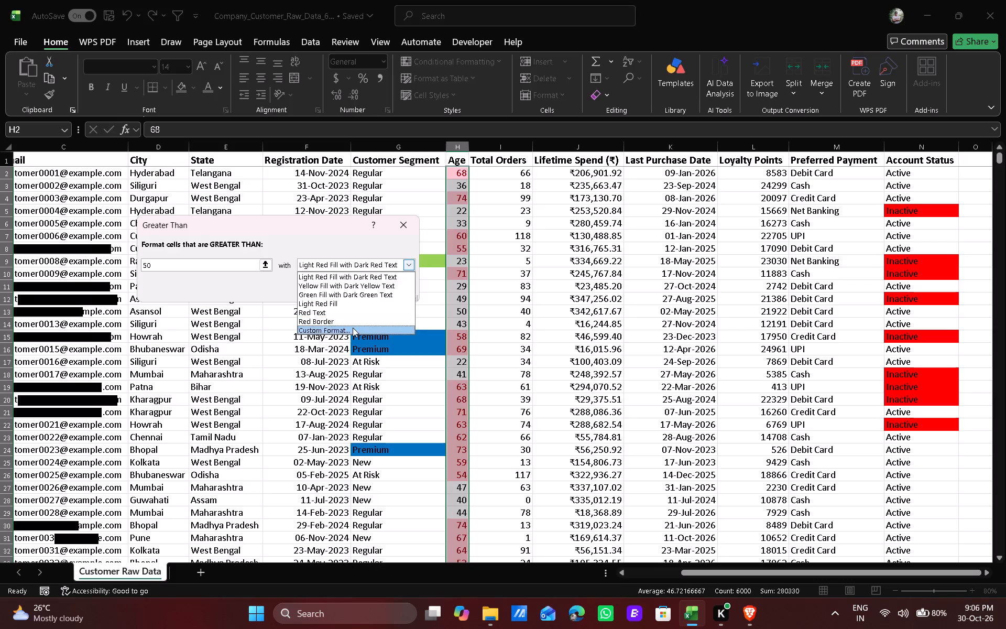
pyautogui.click(158, 218)
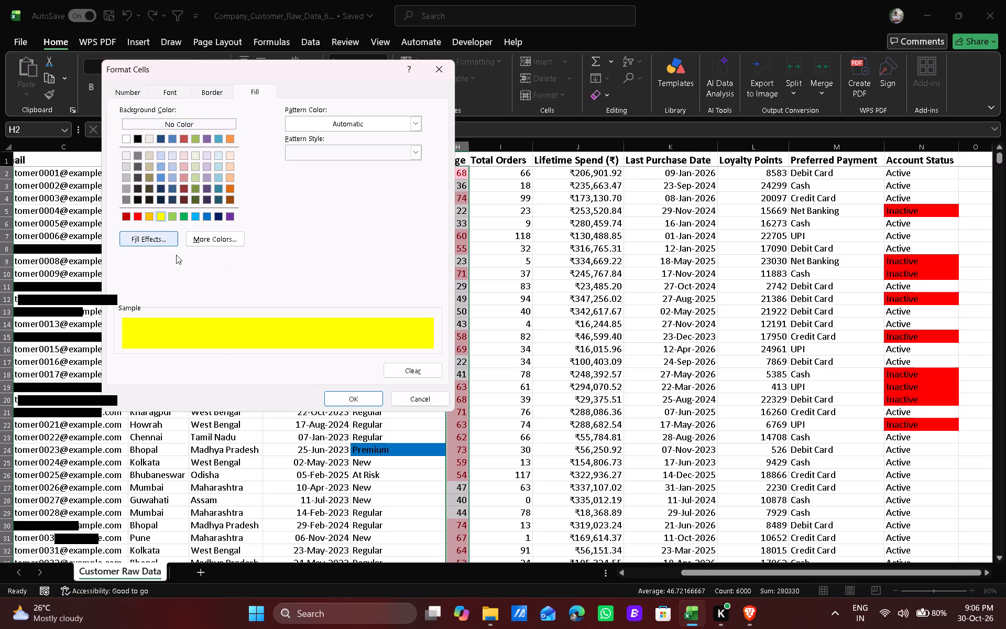
pyautogui.click(358, 399)
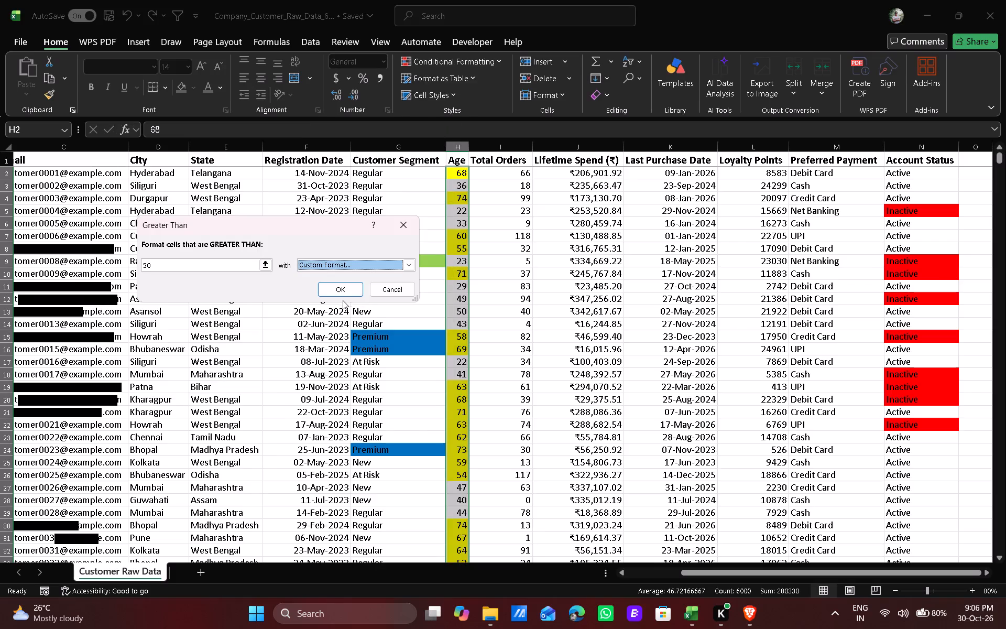
pyautogui.click(345, 293)
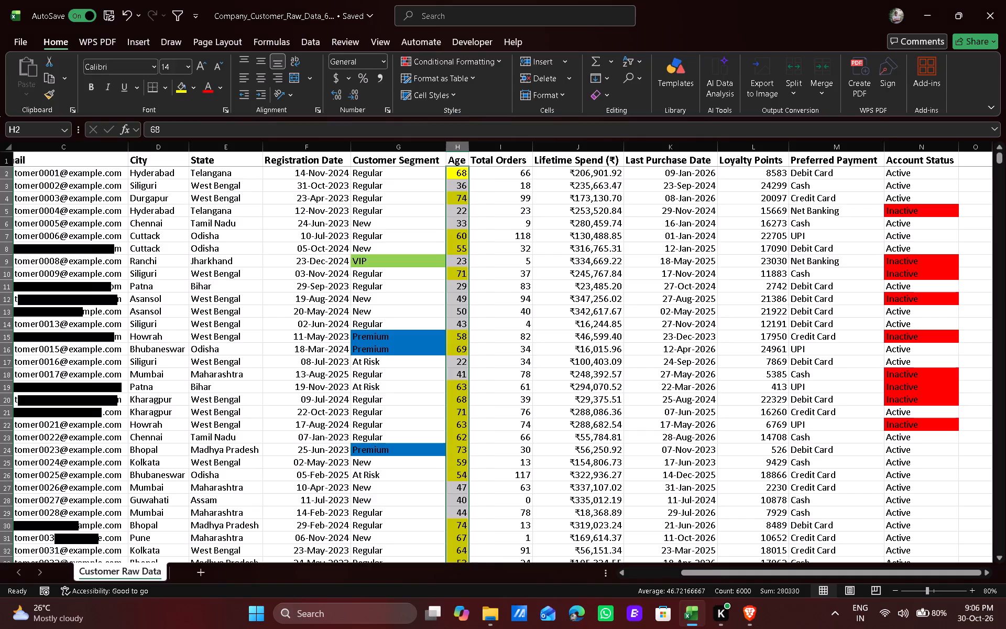
pyautogui.click(565, 333)
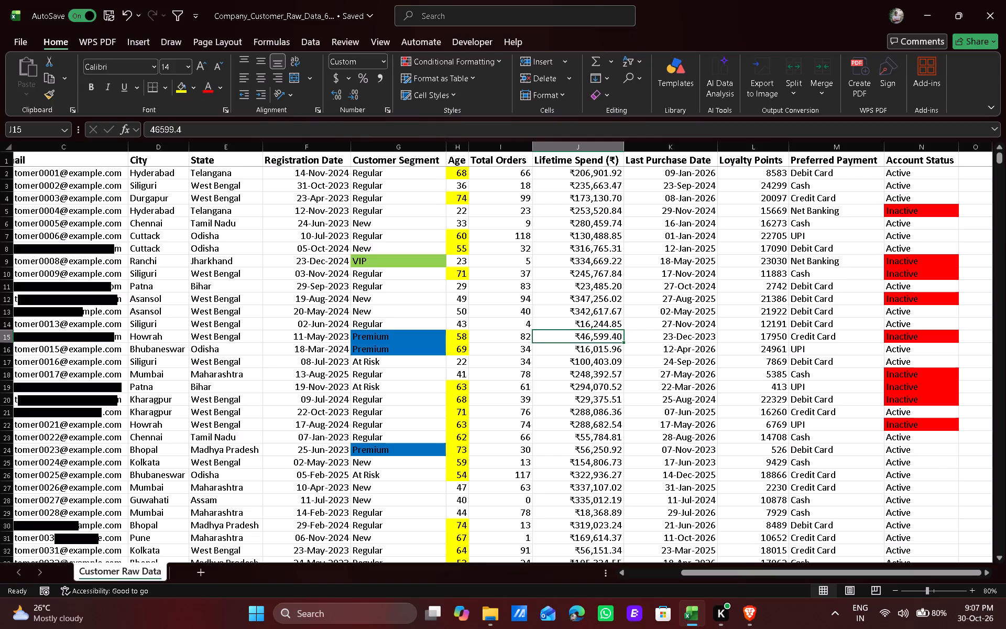
pyautogui.click(700, 470)
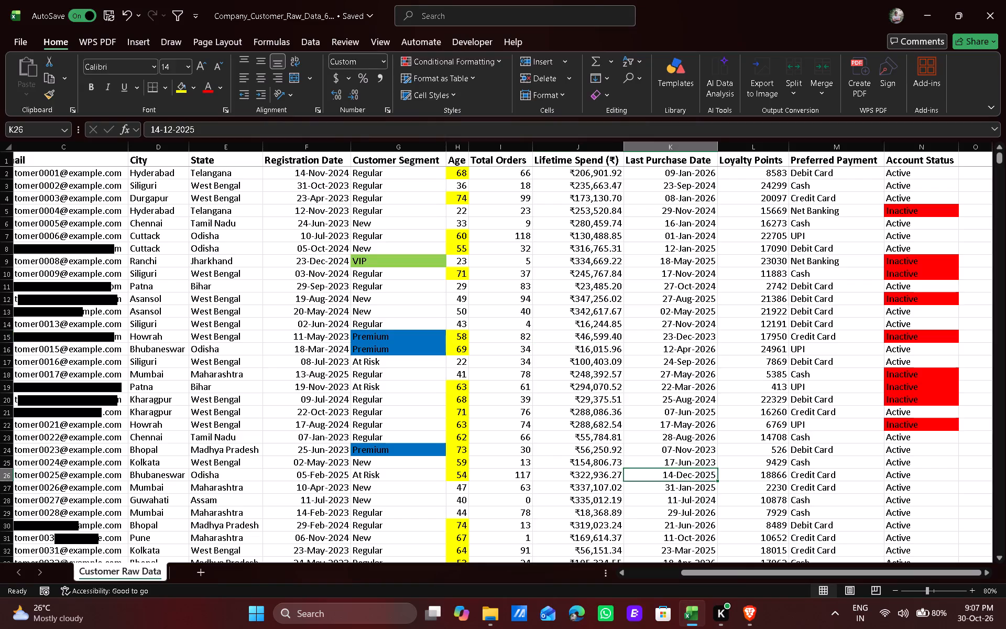
# Select all the Total Orders values from I2 to the last data row and return to the first rows.
pyautogui.click(498, 176)
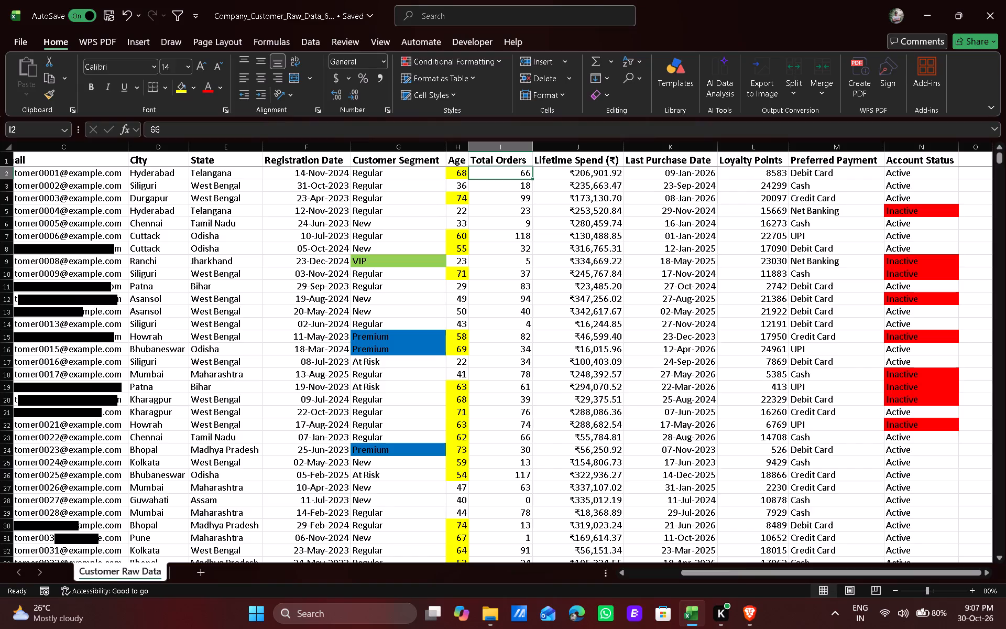
pyautogui.hotkey('ctrl', 'shift', 'Down')
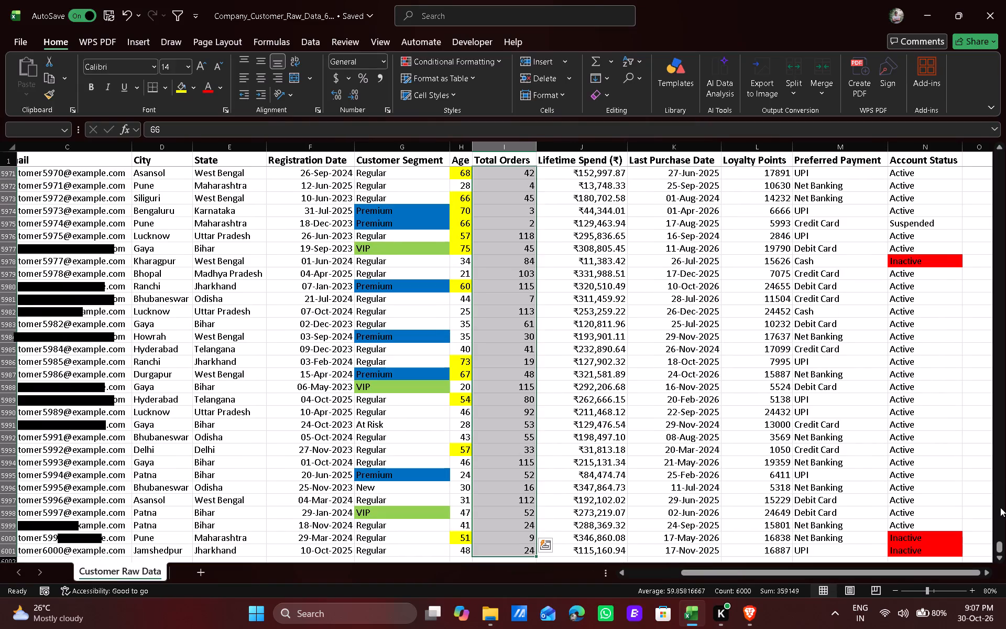
pyautogui.moveTo(997, 549); pyautogui.dragTo(997, 407)
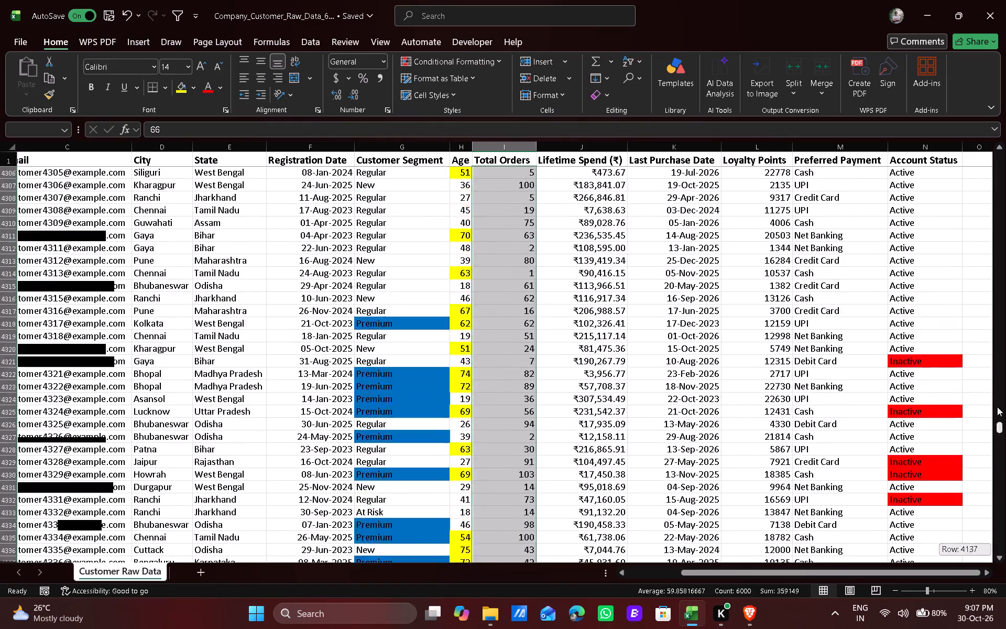
pyautogui.moveTo(997, 407); pyautogui.dragTo(967, 170)
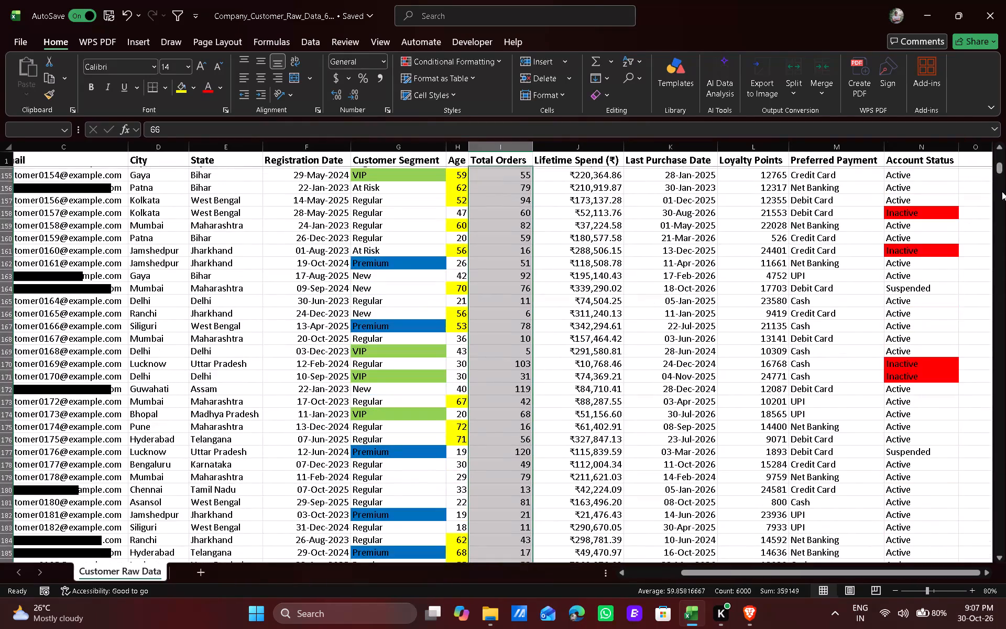
pyautogui.moveTo(999, 166); pyautogui.dragTo(1005, 138)
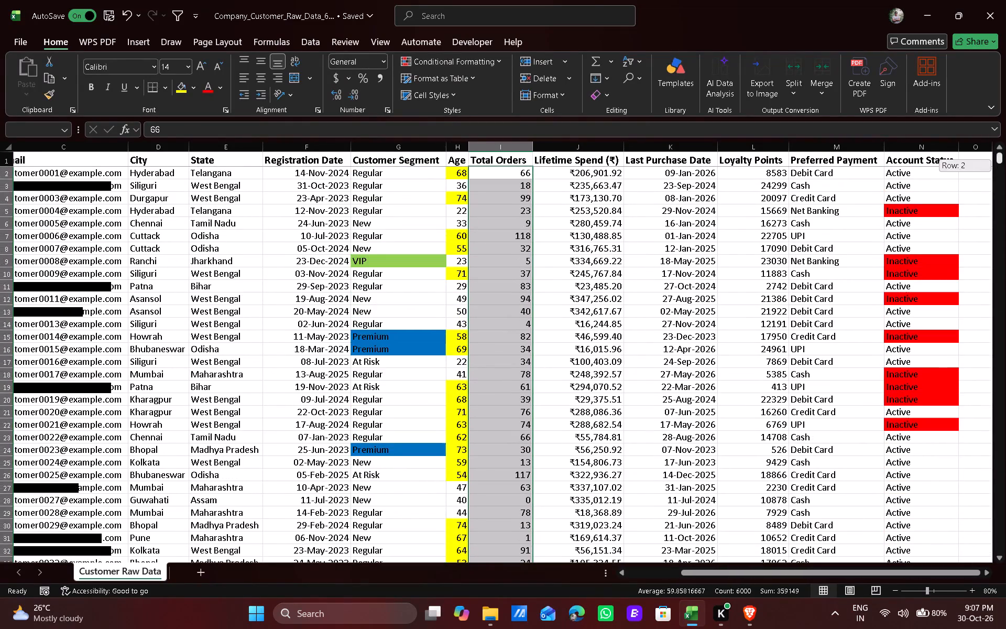
pyautogui.moveTo(1005, 138); pyautogui.dragTo(1005, 131)
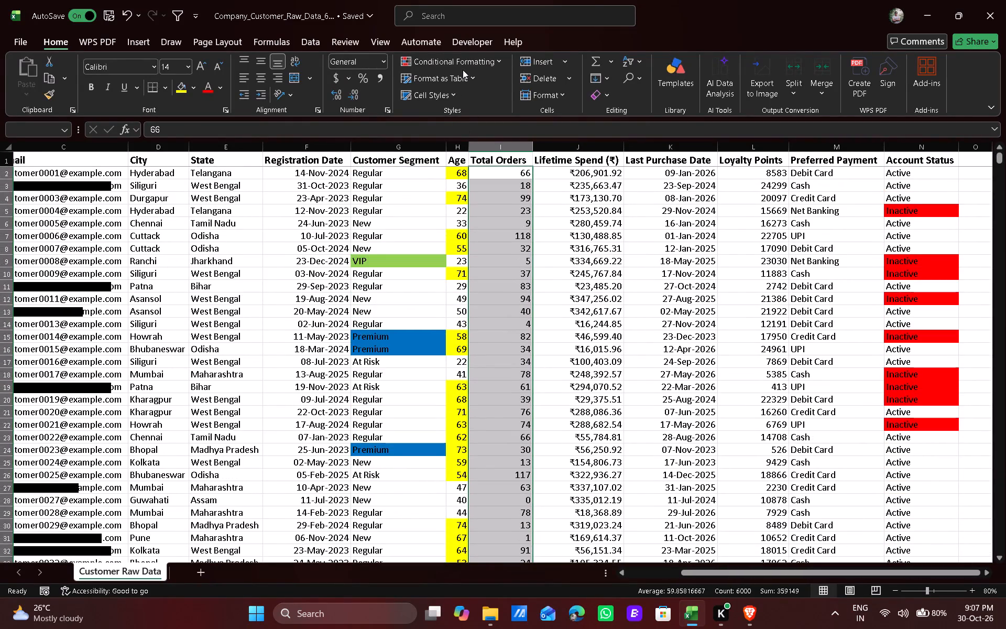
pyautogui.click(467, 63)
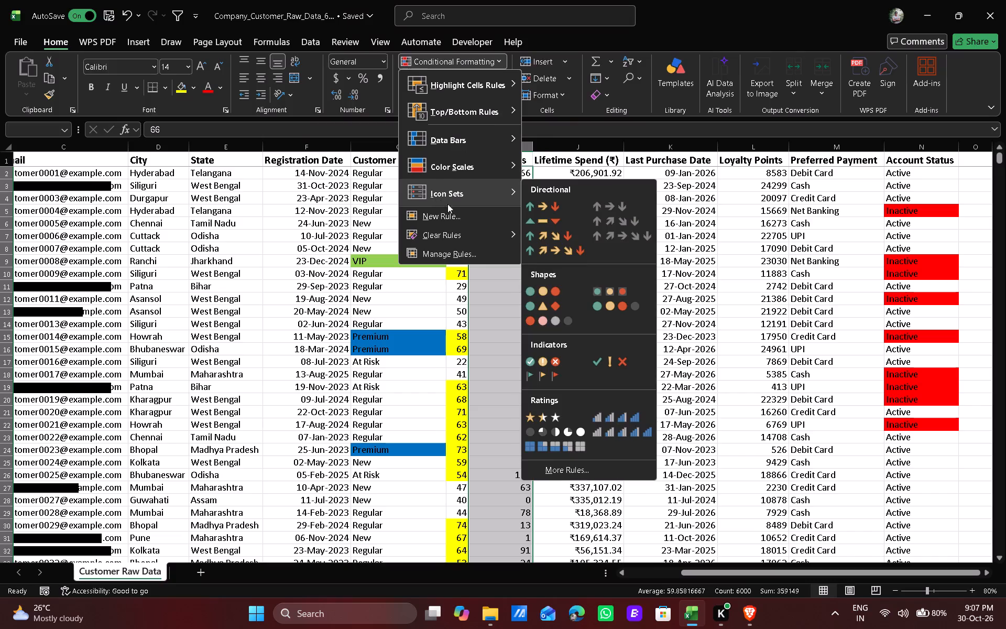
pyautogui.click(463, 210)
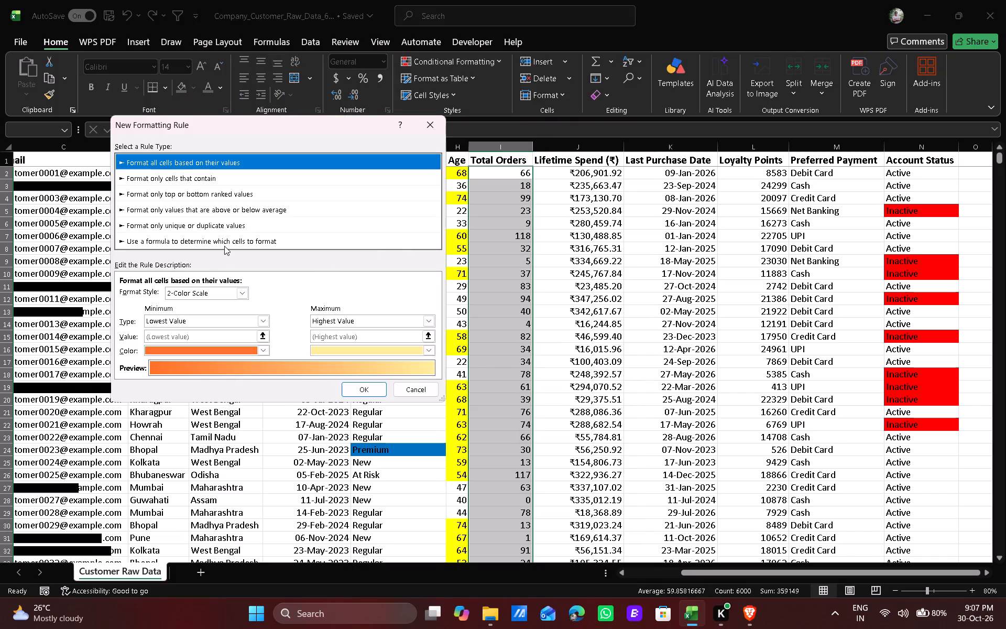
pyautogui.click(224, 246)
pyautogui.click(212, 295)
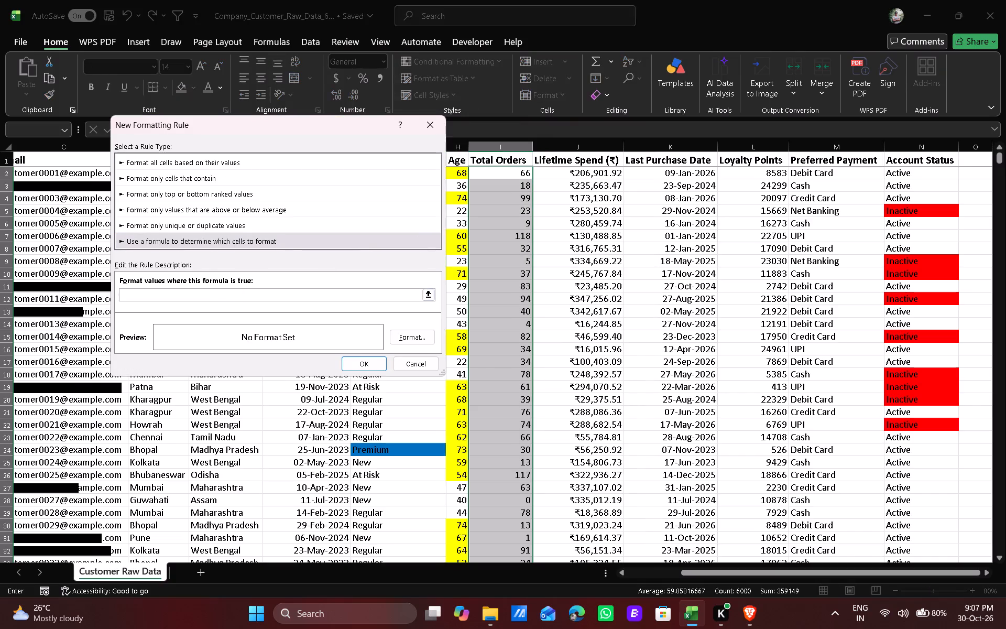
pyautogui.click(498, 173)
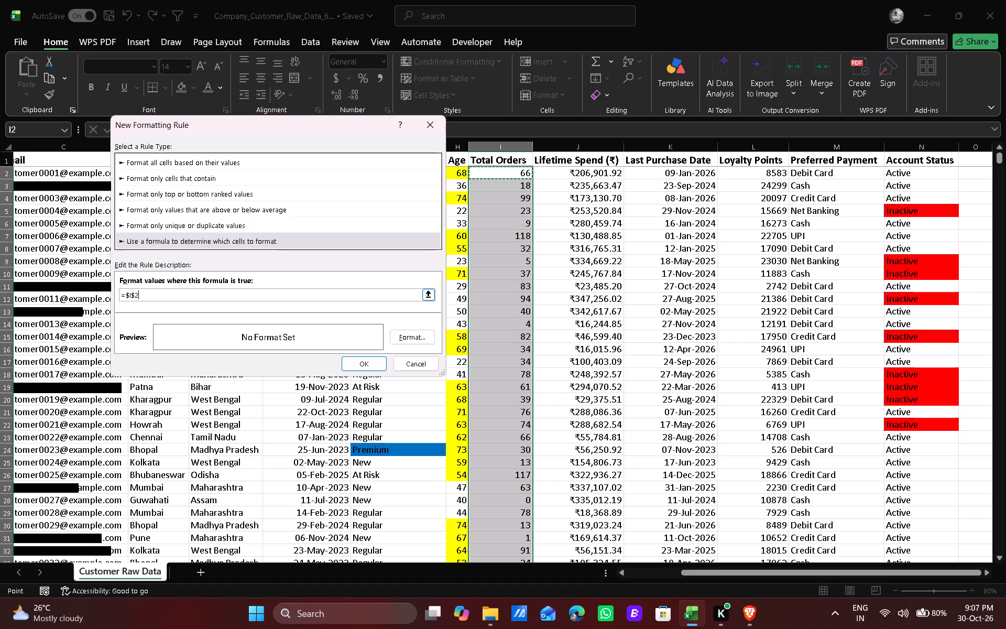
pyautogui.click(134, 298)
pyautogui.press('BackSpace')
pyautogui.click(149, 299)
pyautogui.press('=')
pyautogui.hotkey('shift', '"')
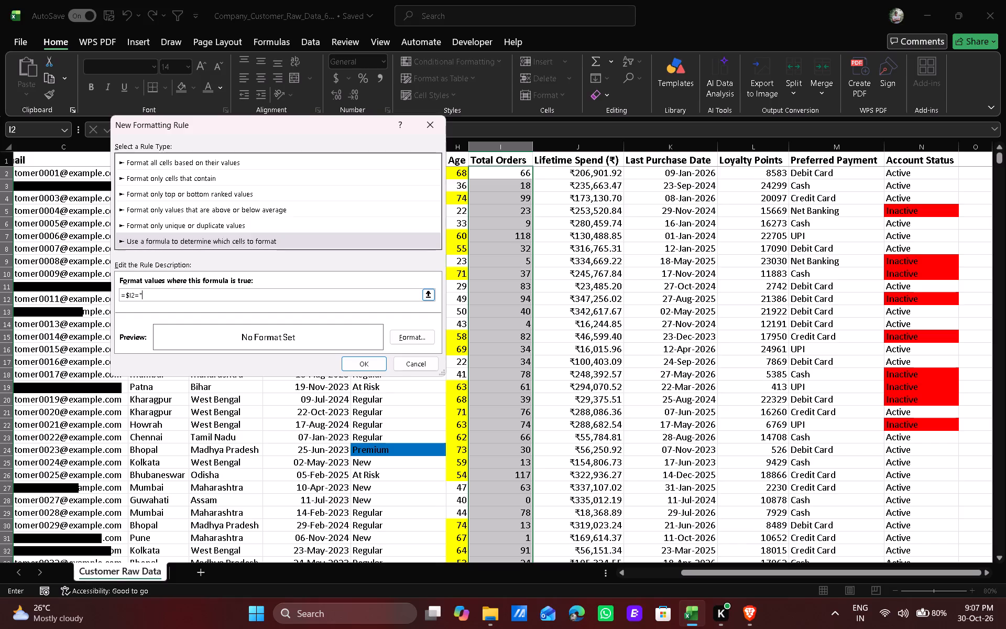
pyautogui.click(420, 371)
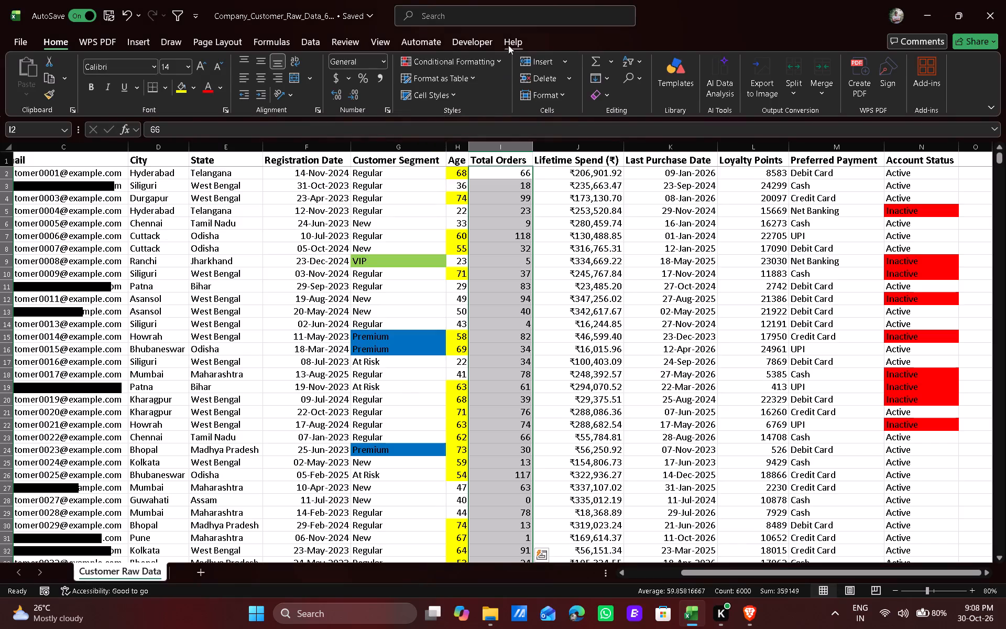
# Start a Greater Than highlight rule for the selected Total Orders values with a threshold of 50.
pyautogui.click(491, 60)
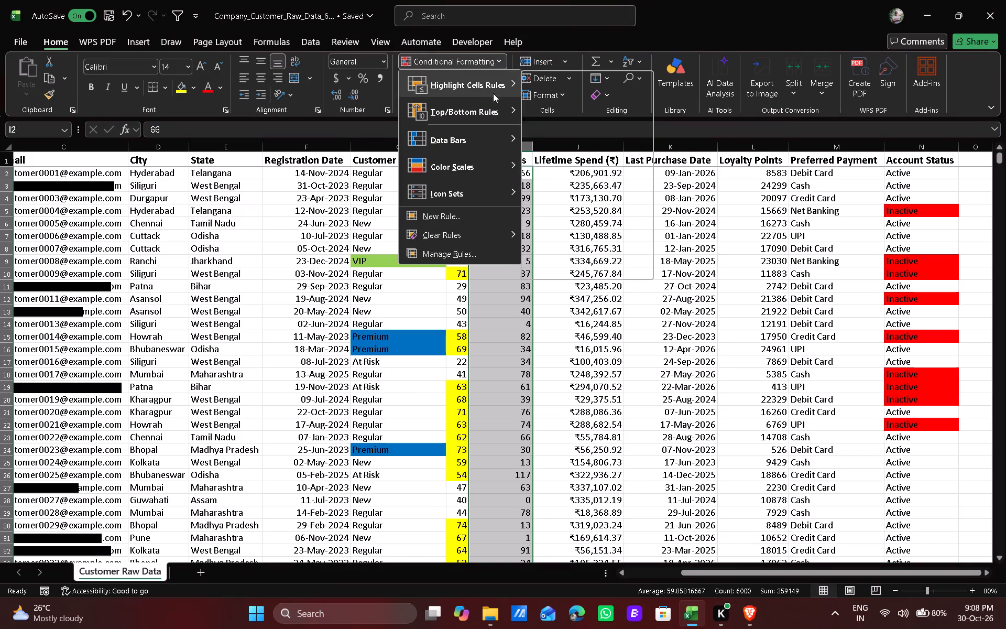
pyautogui.click(594, 84)
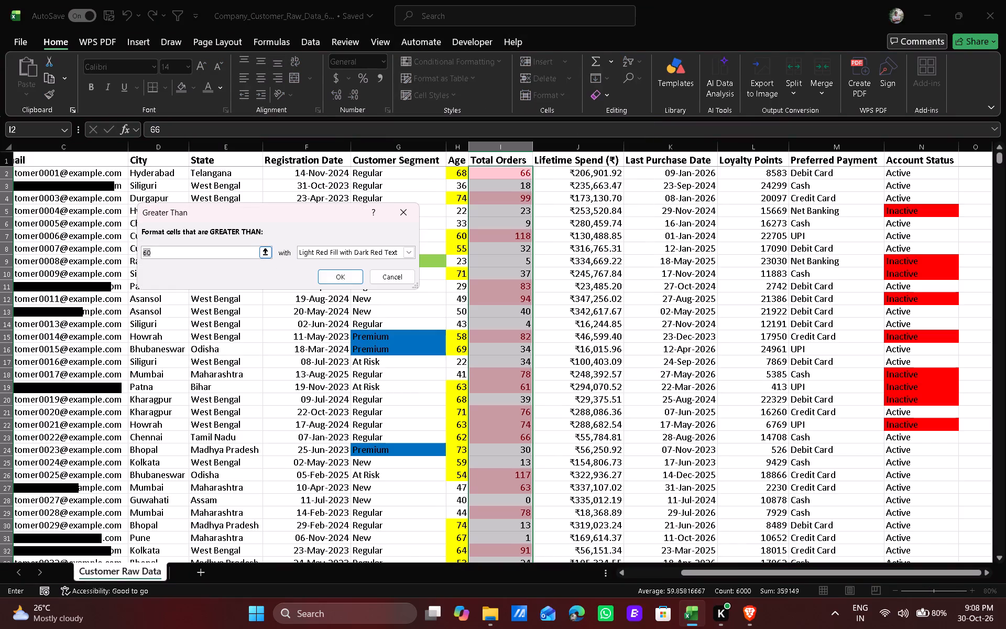
pyautogui.click(239, 256)
pyautogui.press('BackSpace')
pyautogui.press('BackSpace')
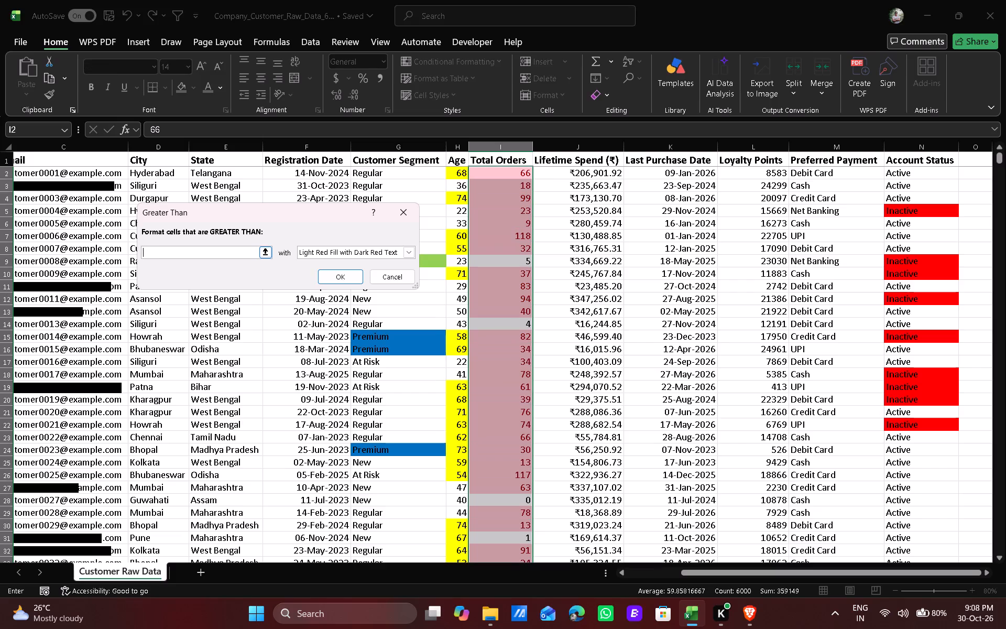
pyautogui.write('50')
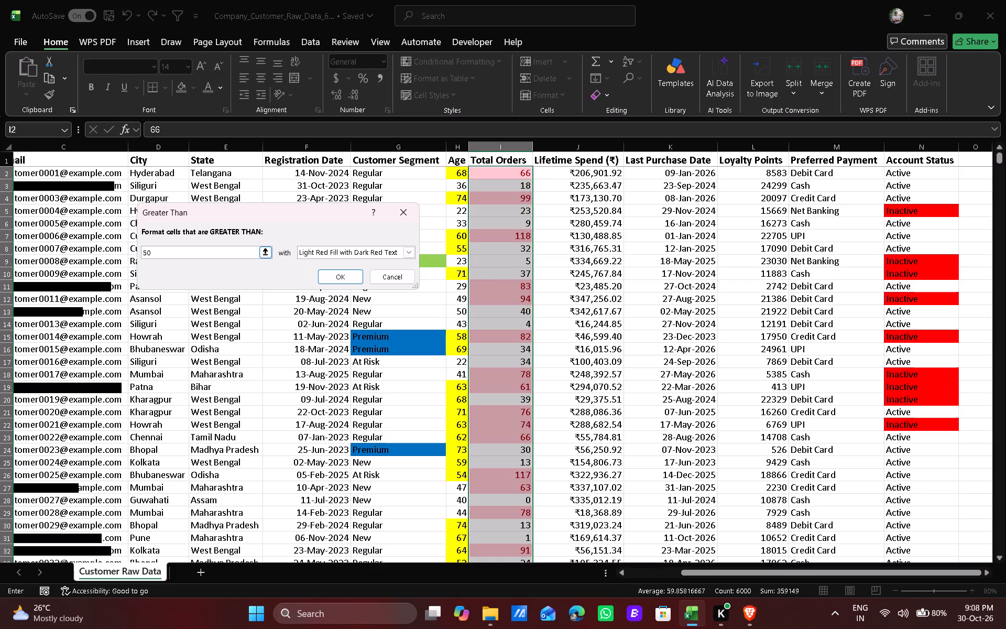
# Give the Total Orders rule a custom light green fill, apply it, and deselect the Total Orders column.
pyautogui.click(410, 249)
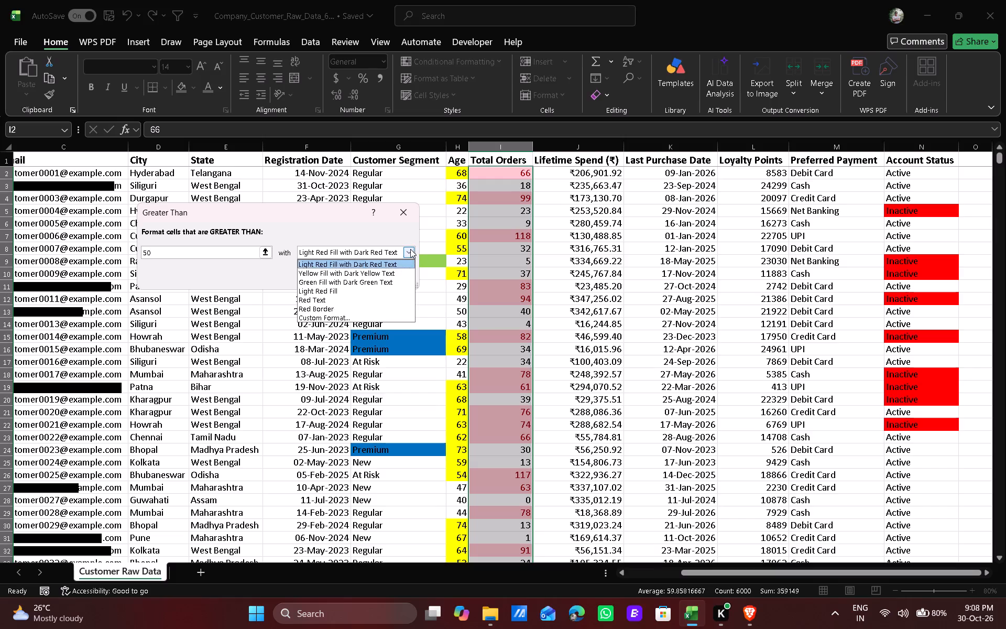
pyautogui.click(348, 316)
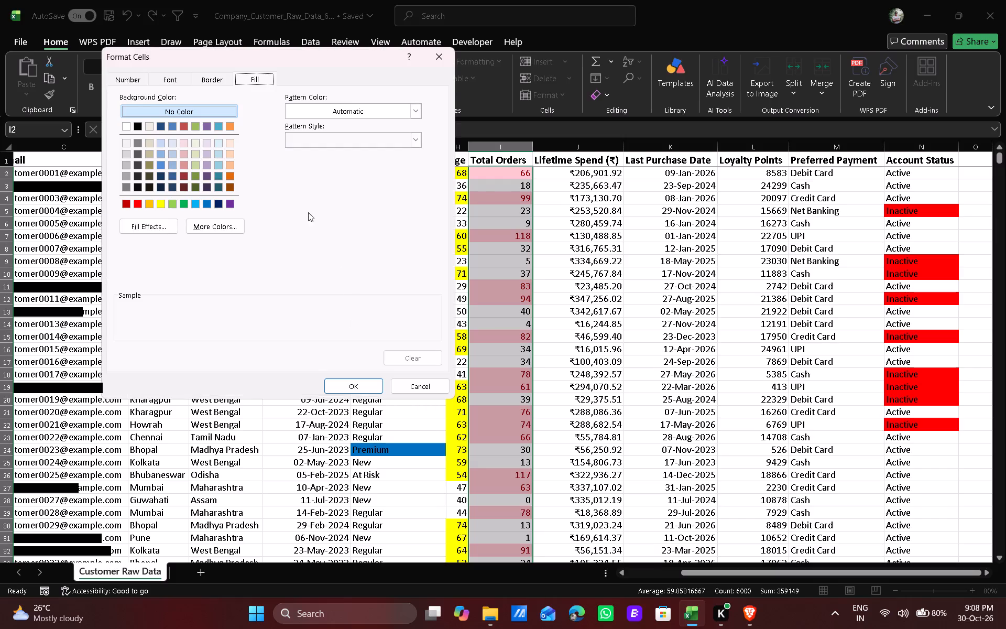
pyautogui.click(171, 204)
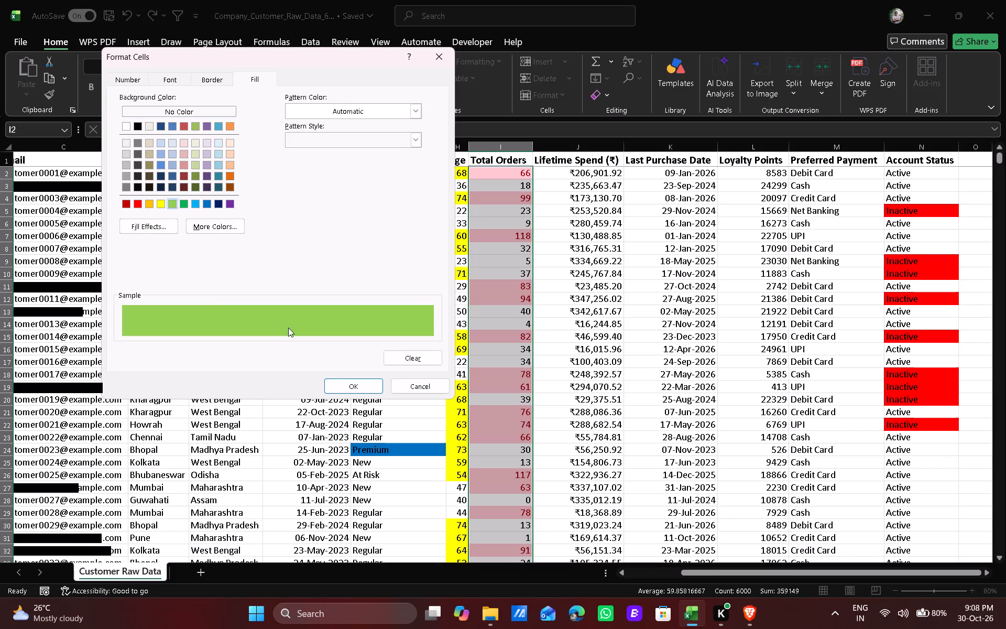
pyautogui.click(351, 376)
pyautogui.click(348, 389)
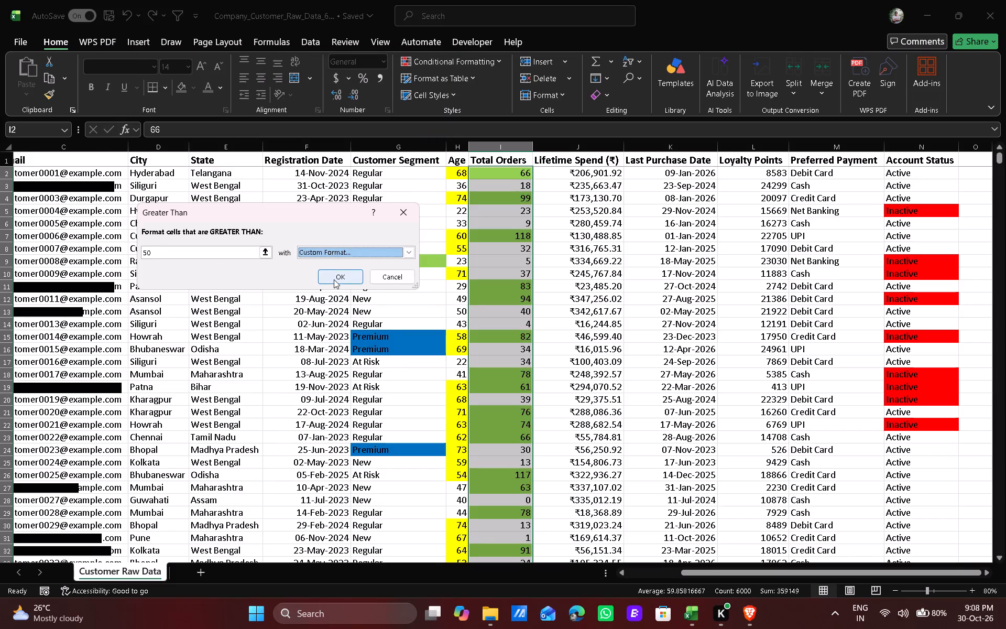
pyautogui.click(334, 279)
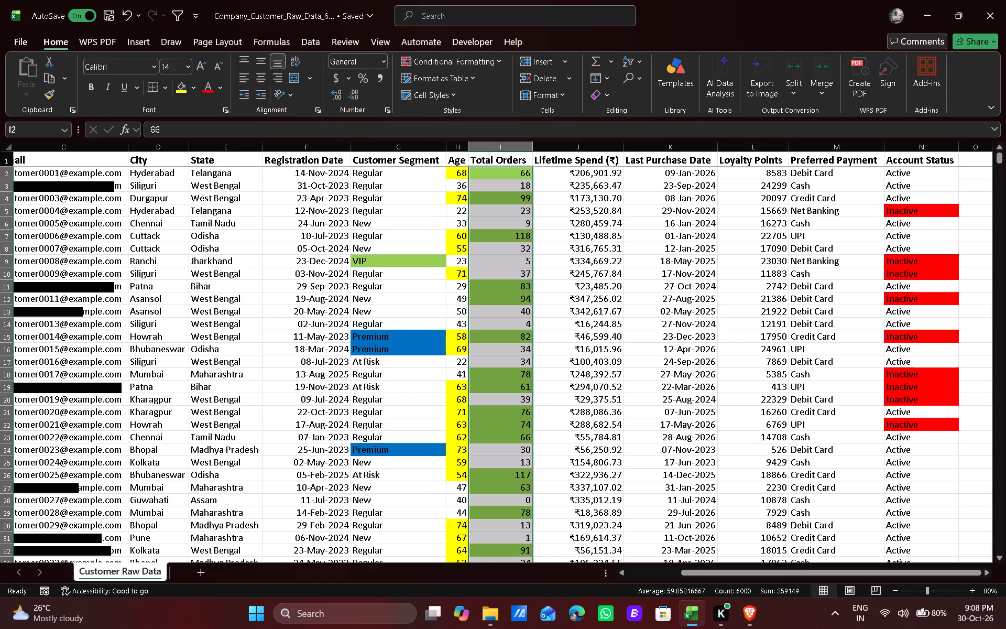
pyautogui.click(602, 203)
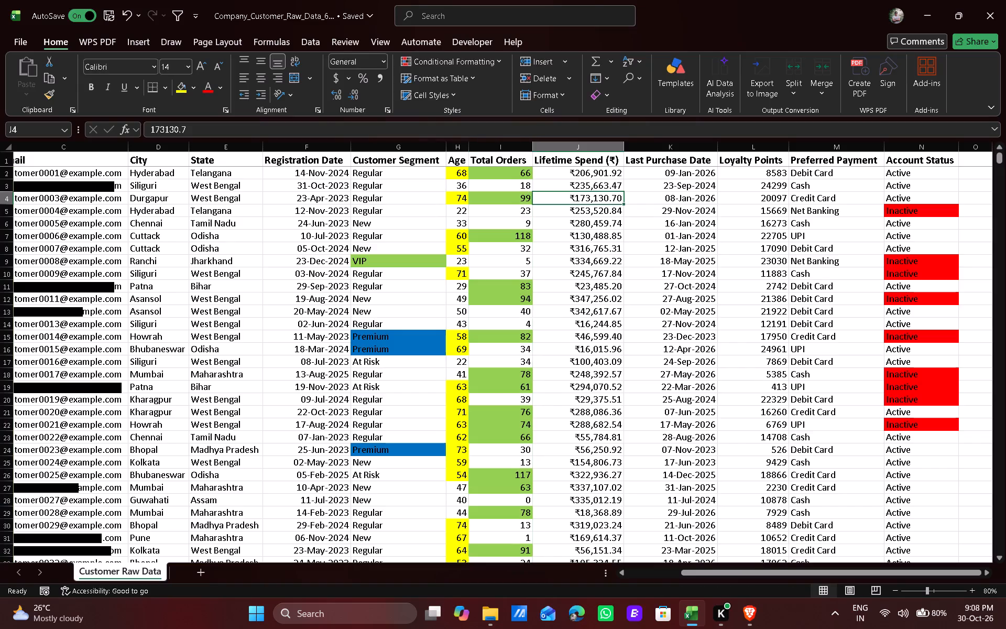
# Select the first Lifetime Spend value in J2.
pyautogui.click(587, 179)
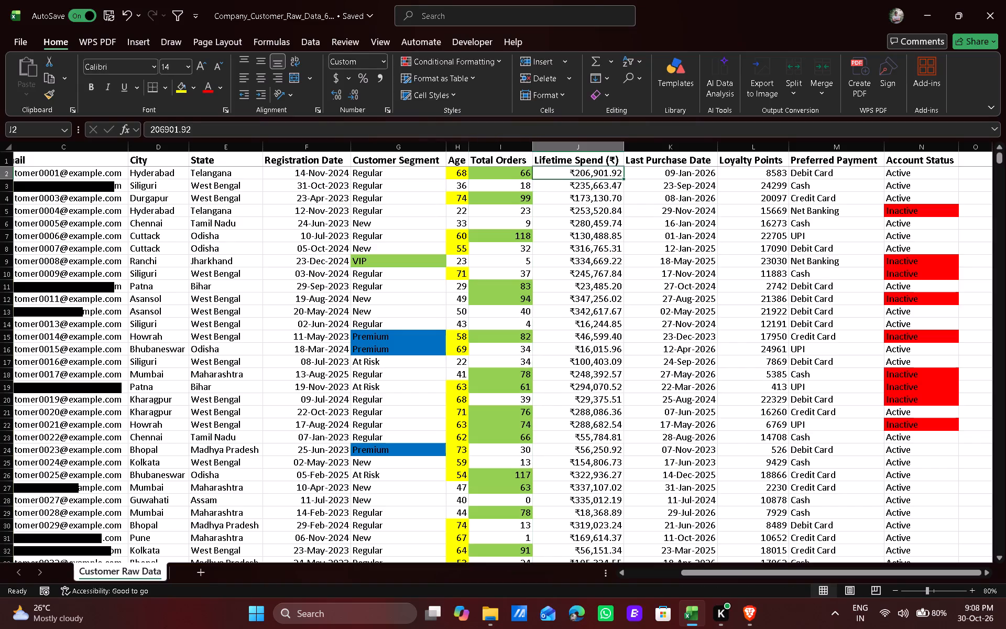
pyautogui.click(587, 174)
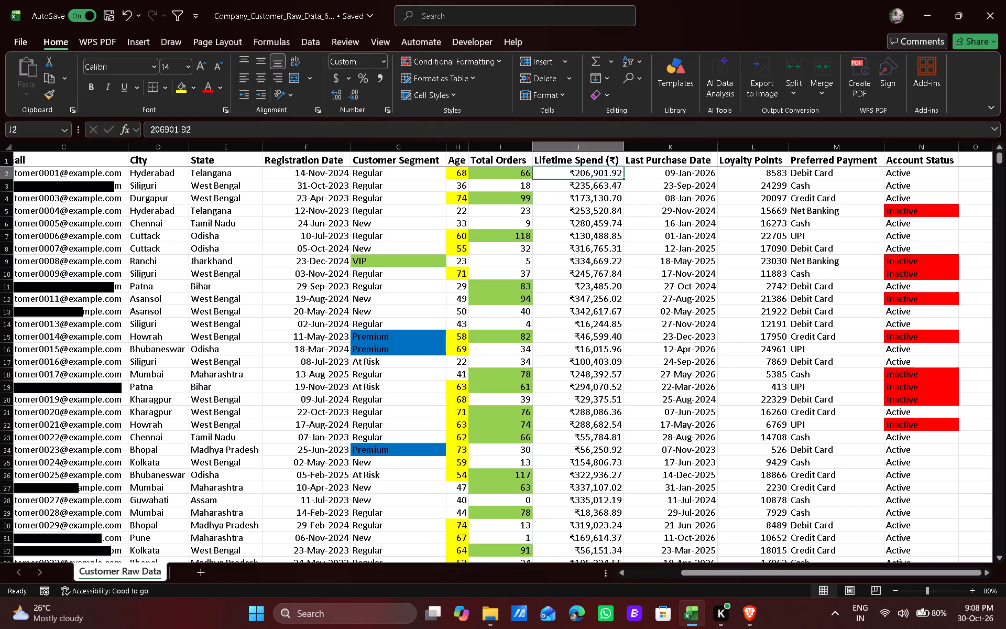
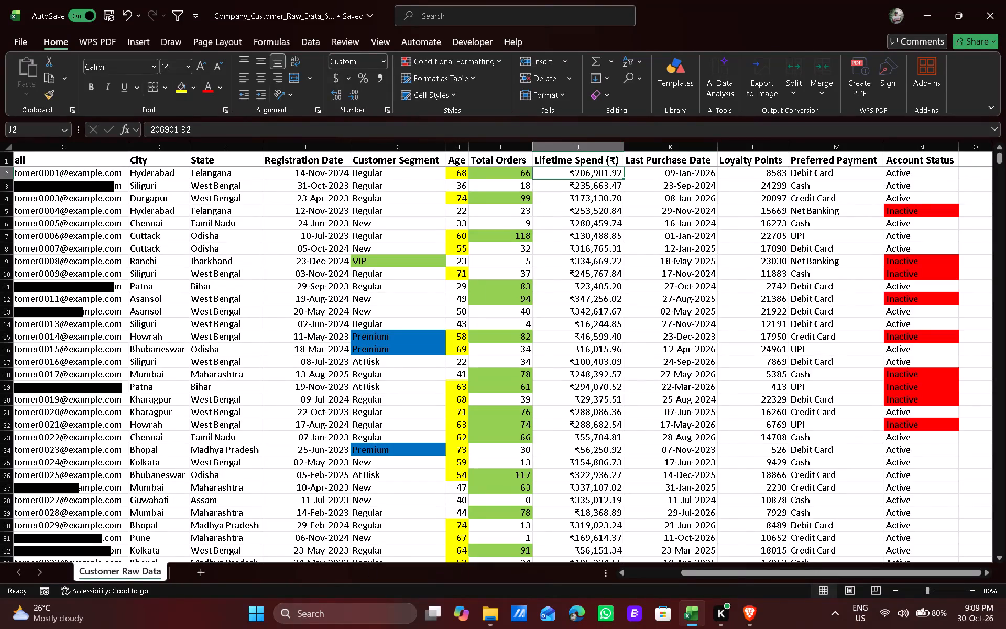
# Look through the Lifetime Spend values in column J to judge a suitable highlighting threshold.
pyautogui.click(600, 172)
pyautogui.click(599, 205)
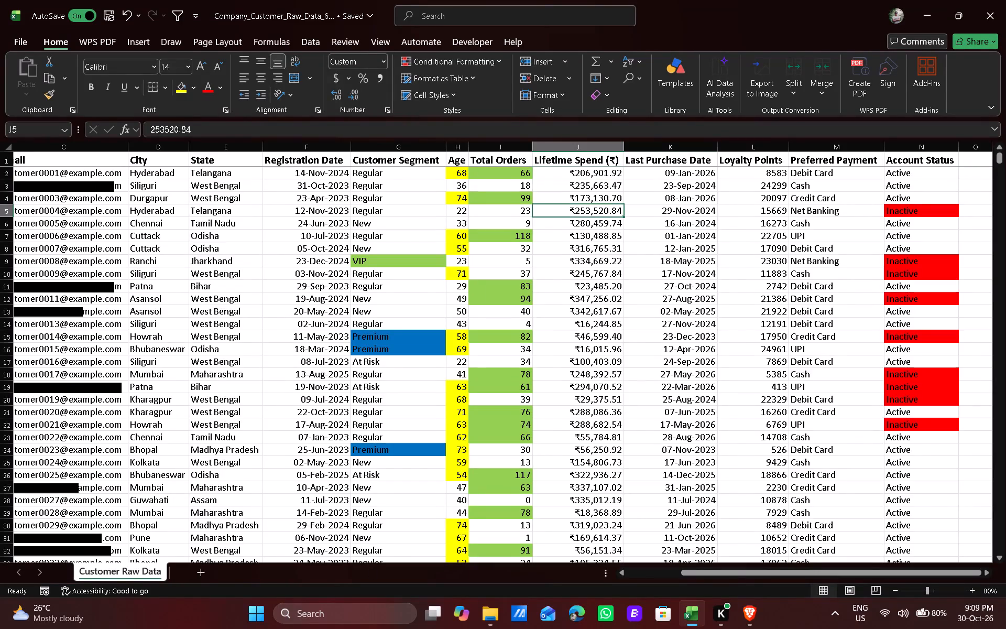
pyautogui.click(595, 259)
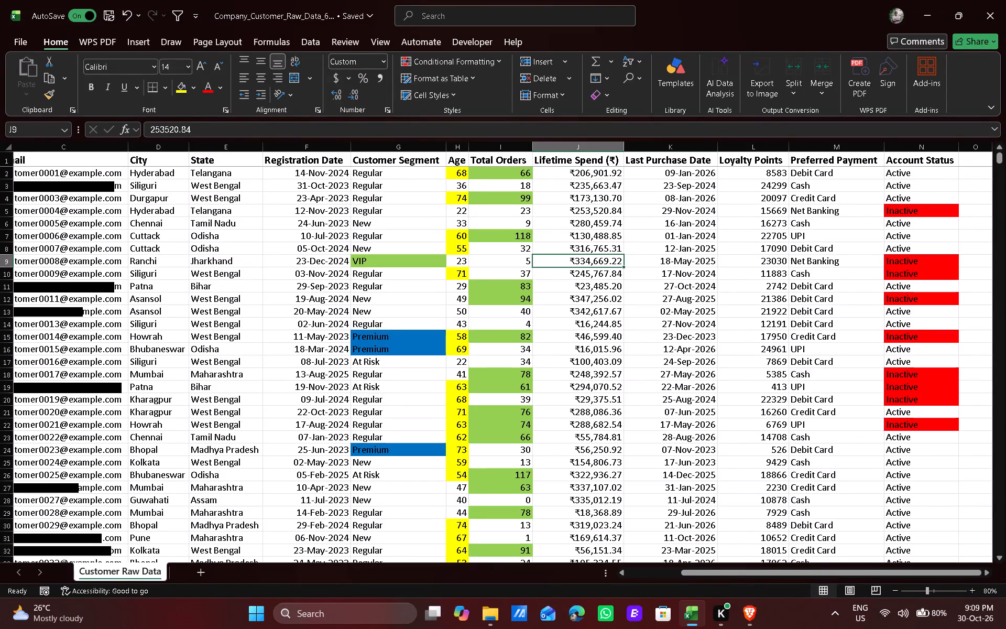
pyautogui.click(602, 312)
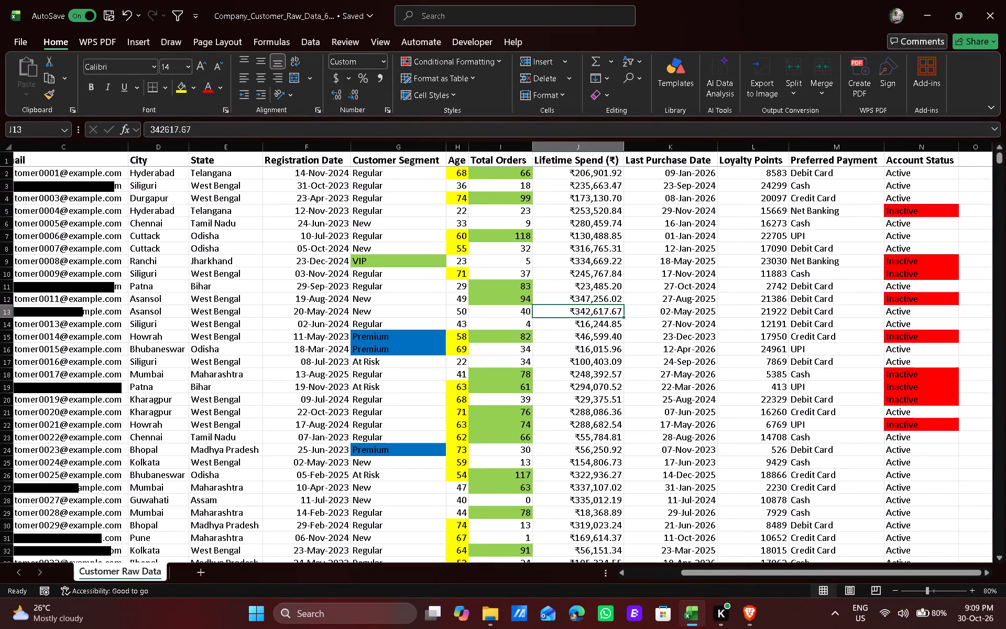
pyautogui.scroll(-7, 605, 343)
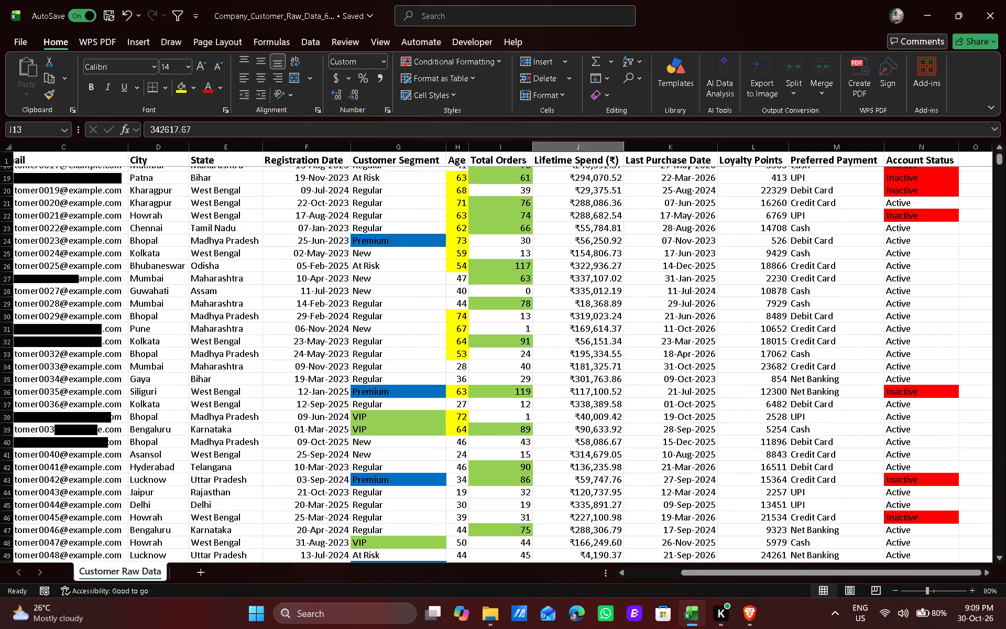
pyautogui.scroll(-8, 605, 343)
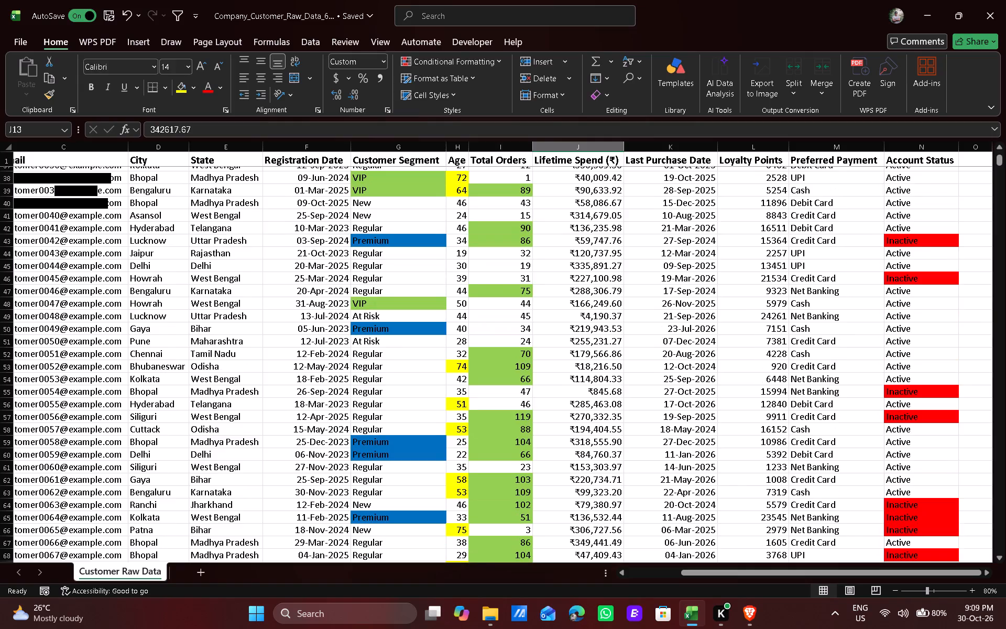
pyautogui.scroll(2, 673, 599)
pyautogui.scroll(3, 620, 342)
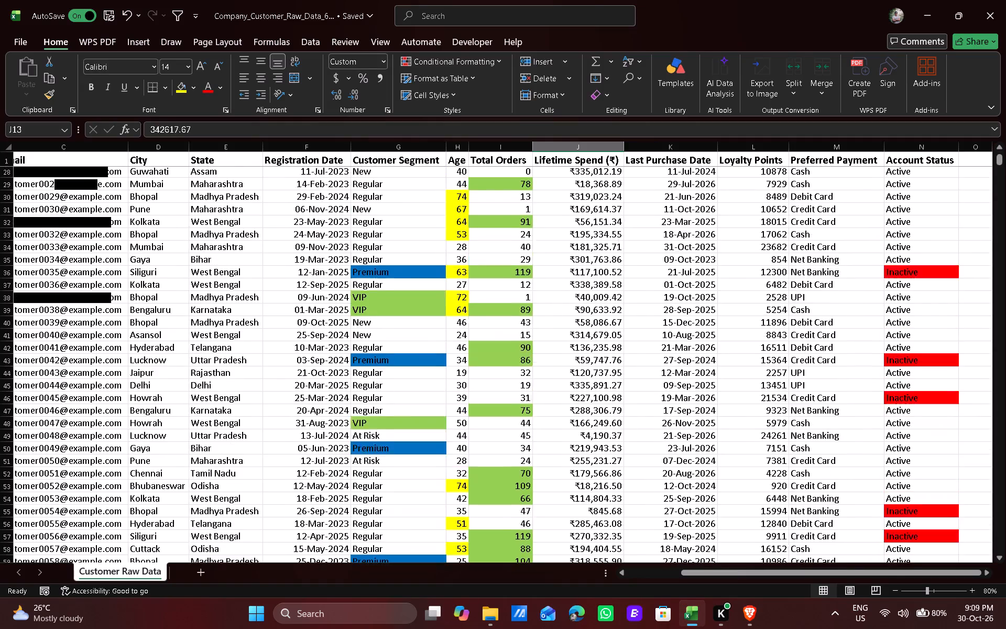
pyautogui.scroll(3, 620, 342)
pyautogui.scroll(-1, 620, 342)
pyautogui.scroll(13, 620, 342)
pyautogui.scroll(7, 564, 212)
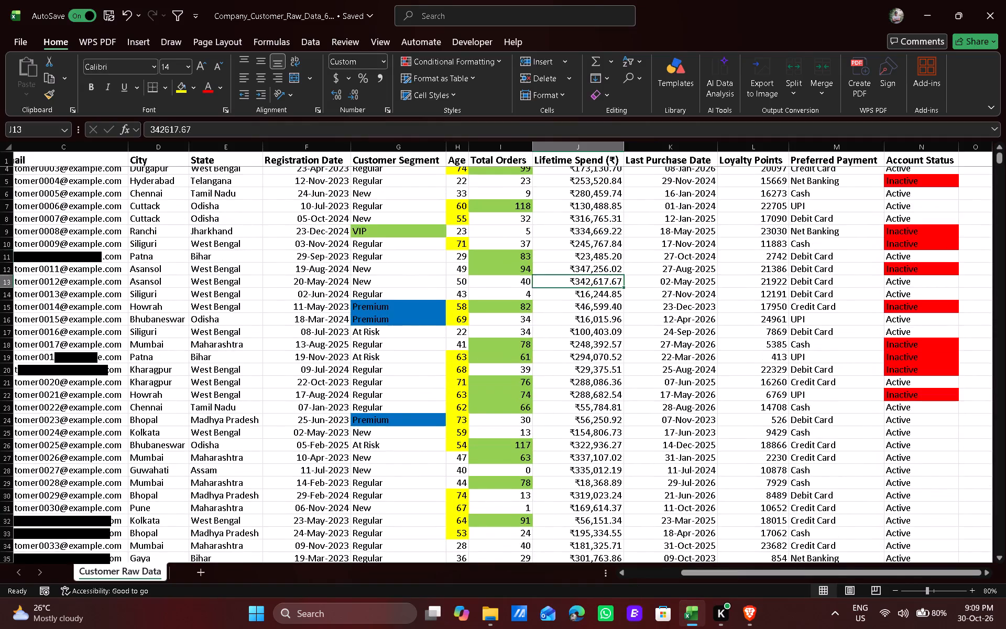
# Start a Greater Than highlight rule for all Lifetime Spend values from J2 to the last data row, with a threshold of ₹100,000.
pyautogui.click(591, 171)
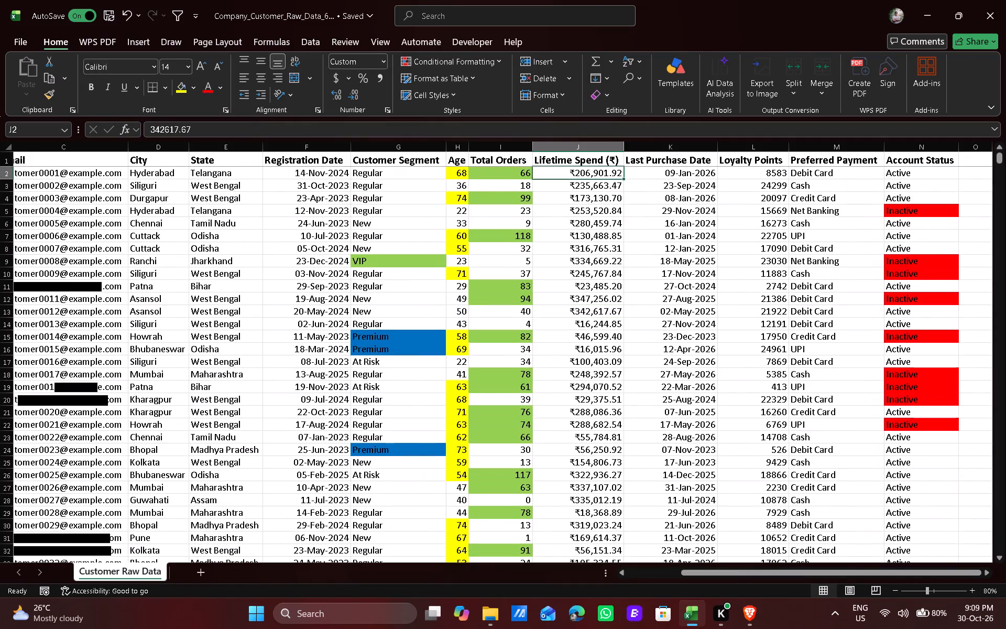
pyautogui.hotkey('ctrl', 'shift', 'Down')
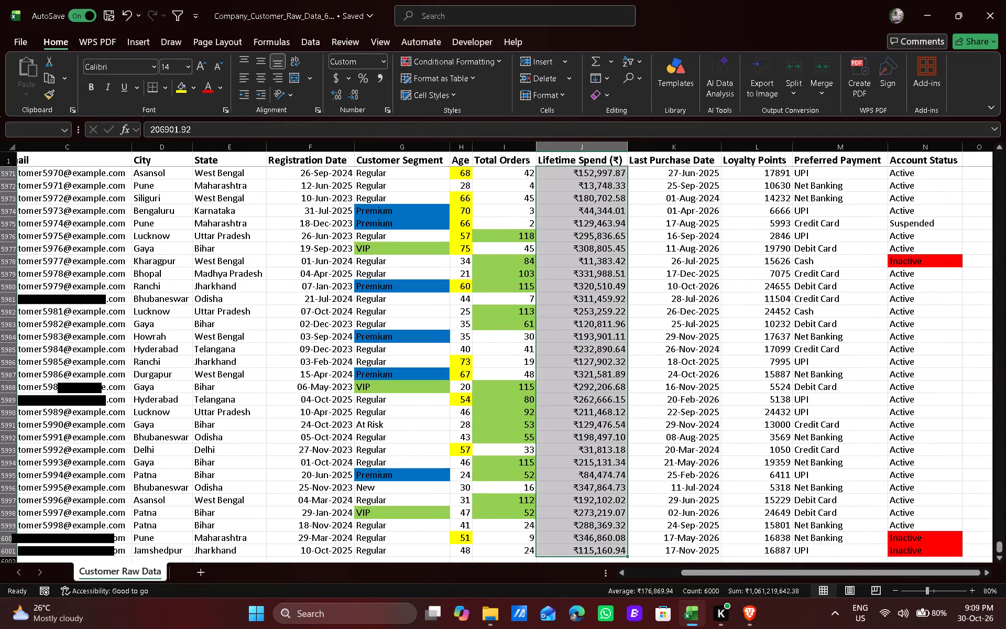
pyautogui.moveTo(999, 544); pyautogui.dragTo(1005, 112)
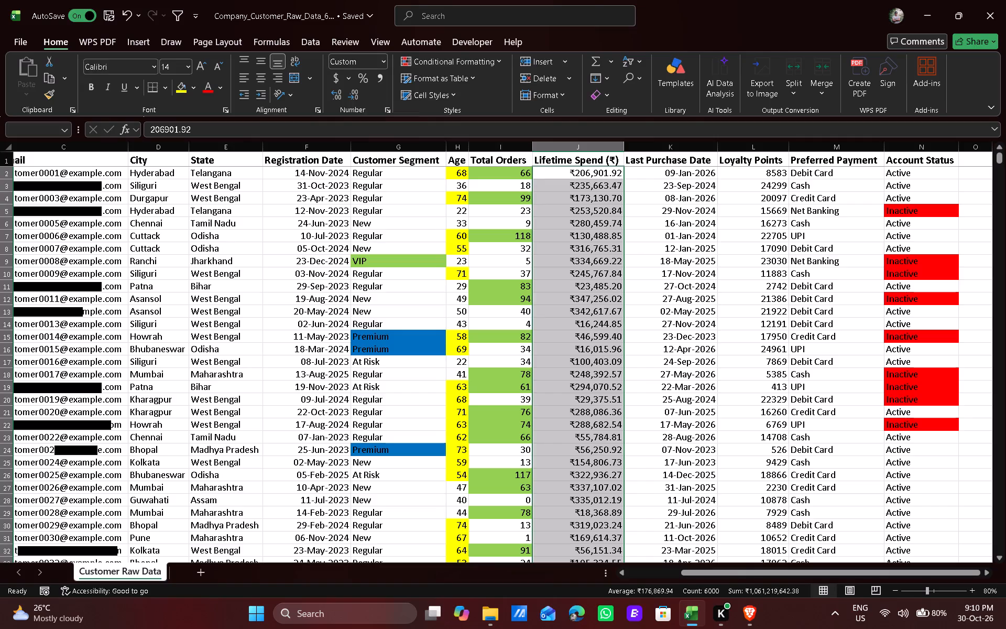
pyautogui.click(482, 60)
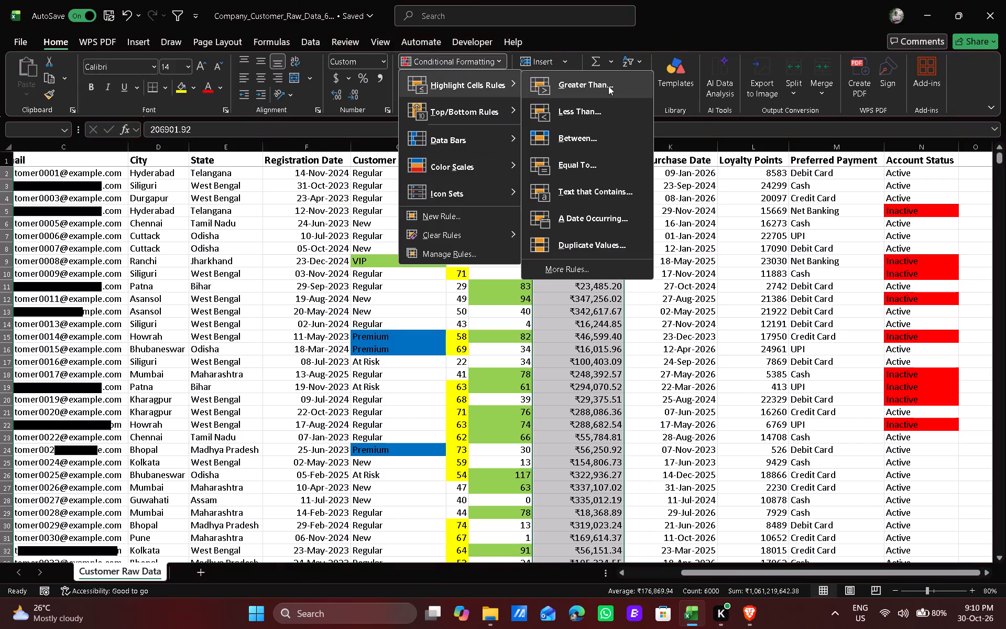
pyautogui.click(608, 86)
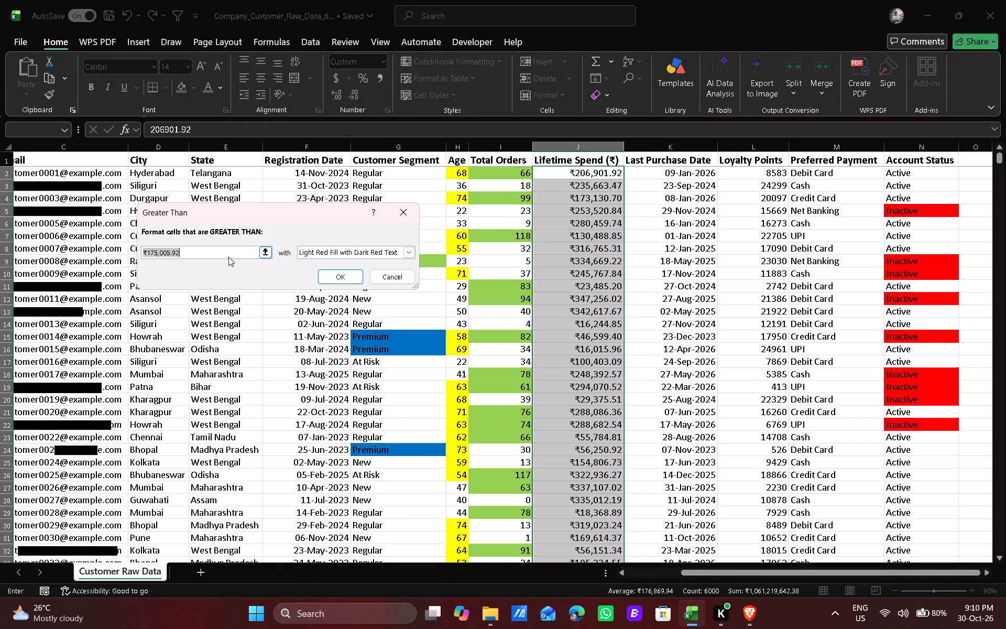
pyautogui.click(209, 255)
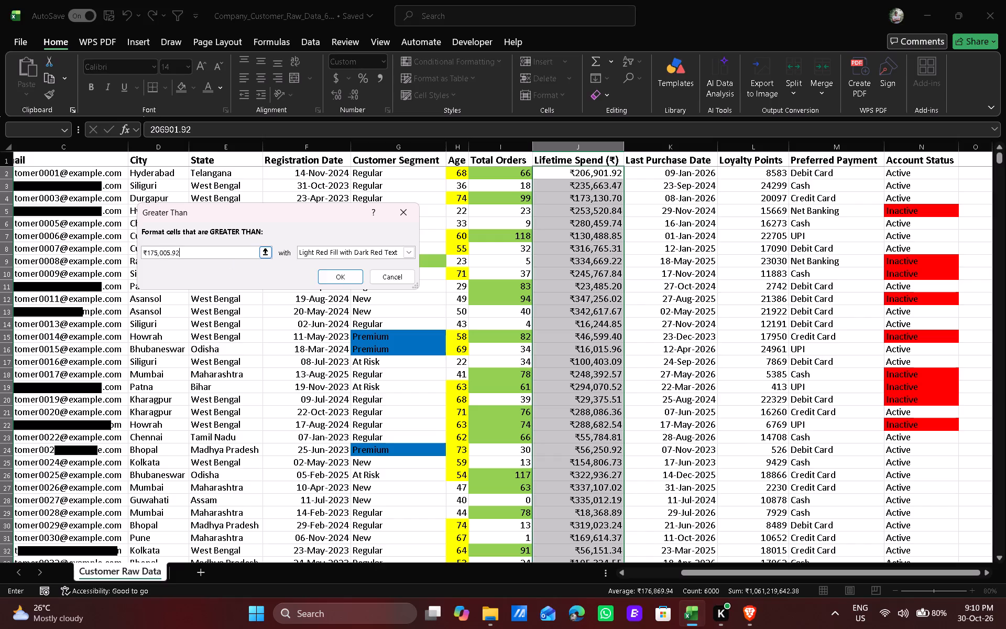
pyautogui.press('BackSpace')
pyautogui.press('BackSpace')
pyautogui.press('BackSpace')
pyautogui.press('BackSpace')
pyautogui.press('BackSpace')
pyautogui.press('BackSpace')
pyautogui.press('BackSpace')
pyautogui.press('BackSpace')
pyautogui.press('BackSpace')
pyautogui.write('00')
pyautogui.press(',')
pyautogui.write('00')
pyautogui.press('0')
# Give the Lifetime Spend rule a custom dark green fill and apply it.
pyautogui.click(408, 250)
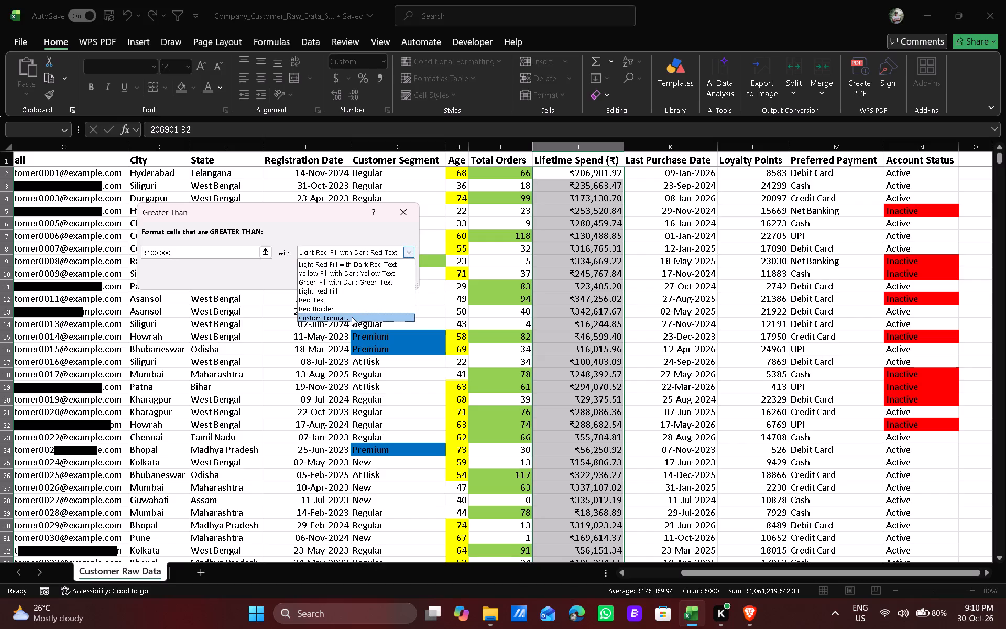
pyautogui.click(352, 317)
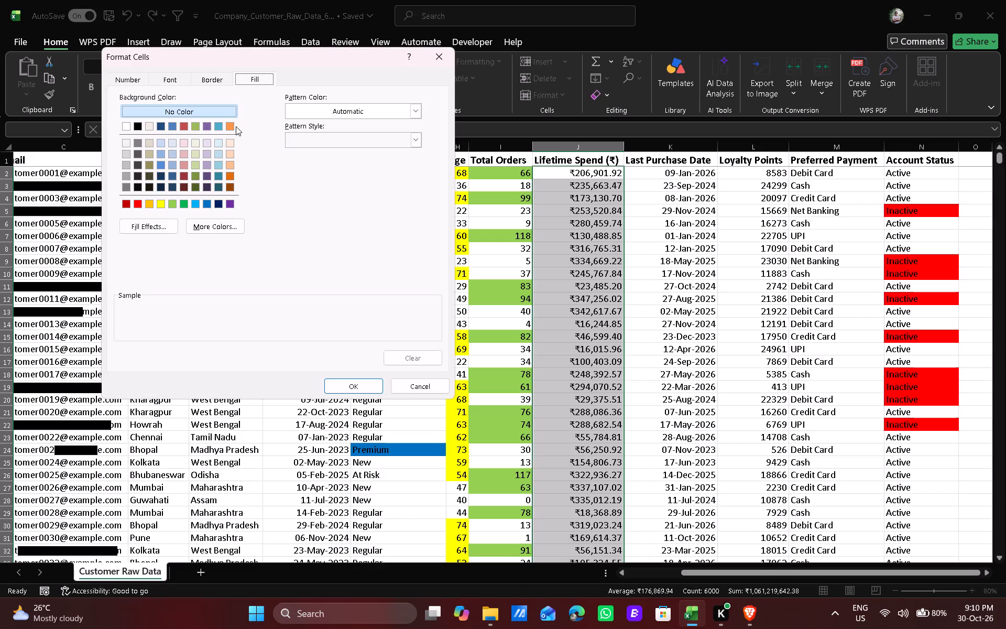
pyautogui.click(195, 185)
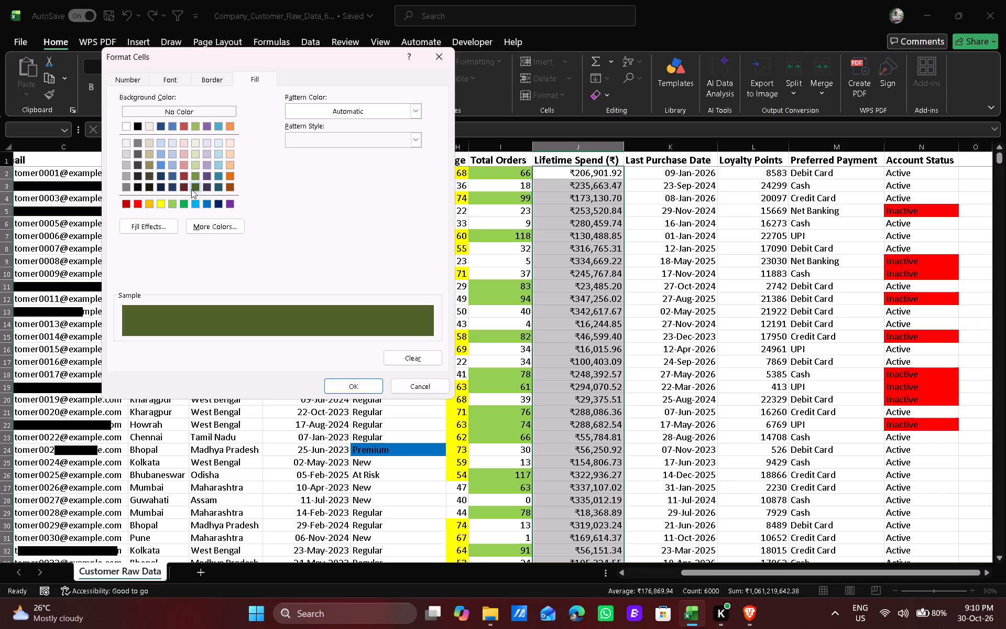
pyautogui.click(196, 177)
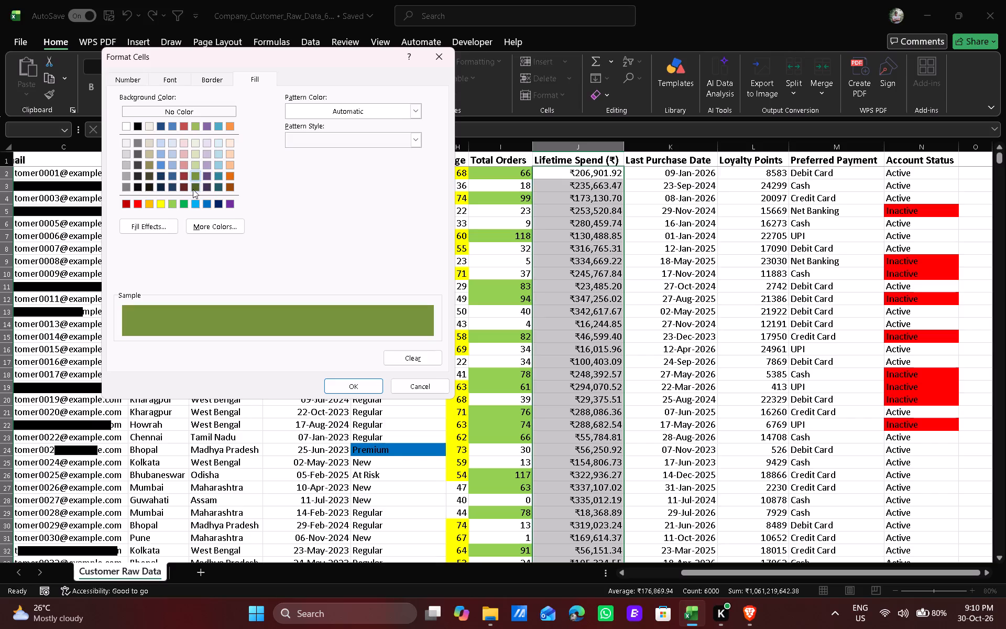
pyautogui.click(193, 189)
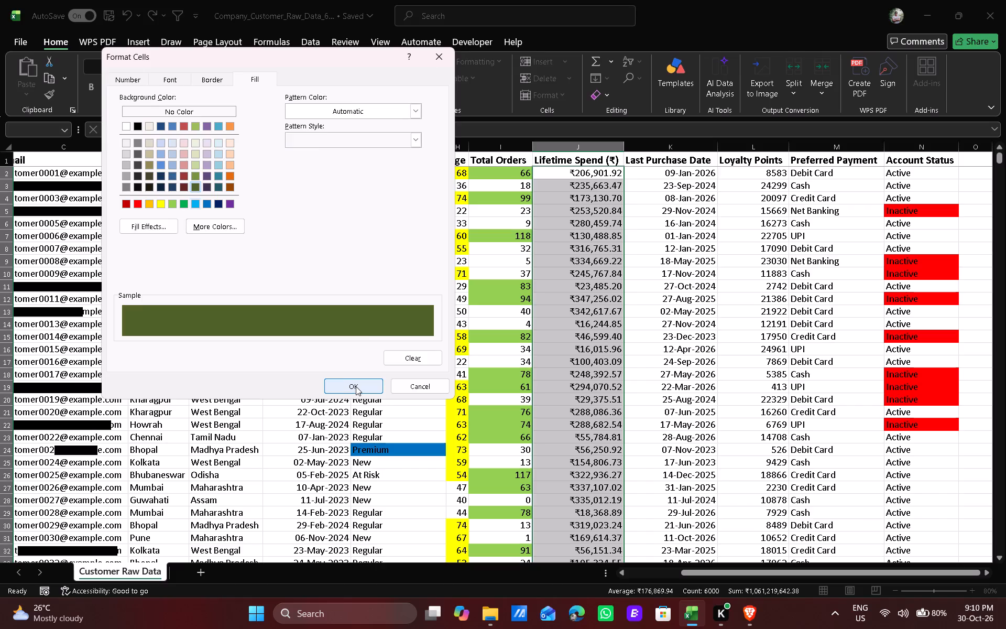
pyautogui.click(356, 386)
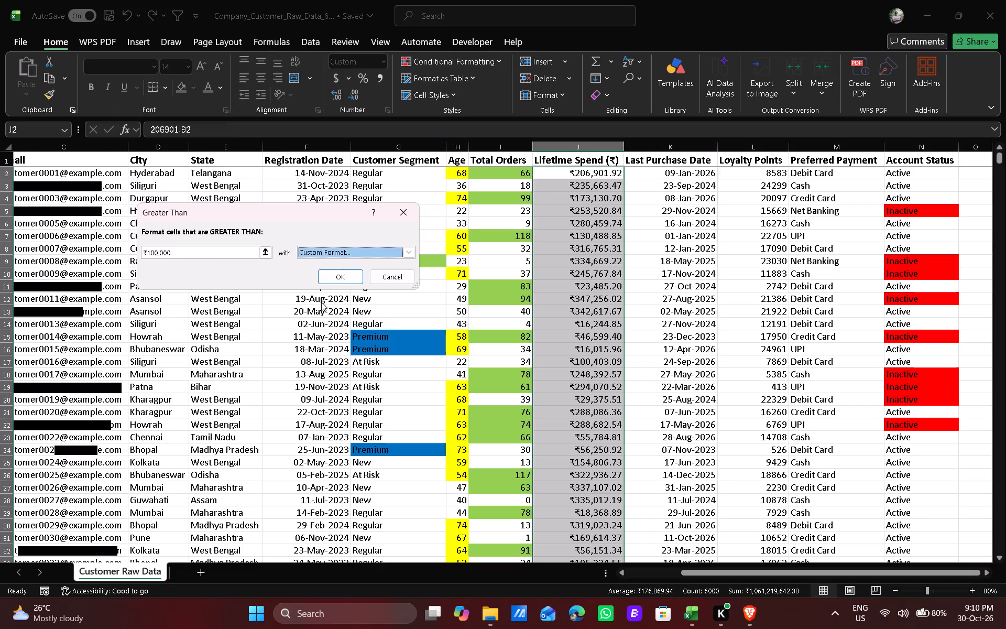
pyautogui.click(351, 281)
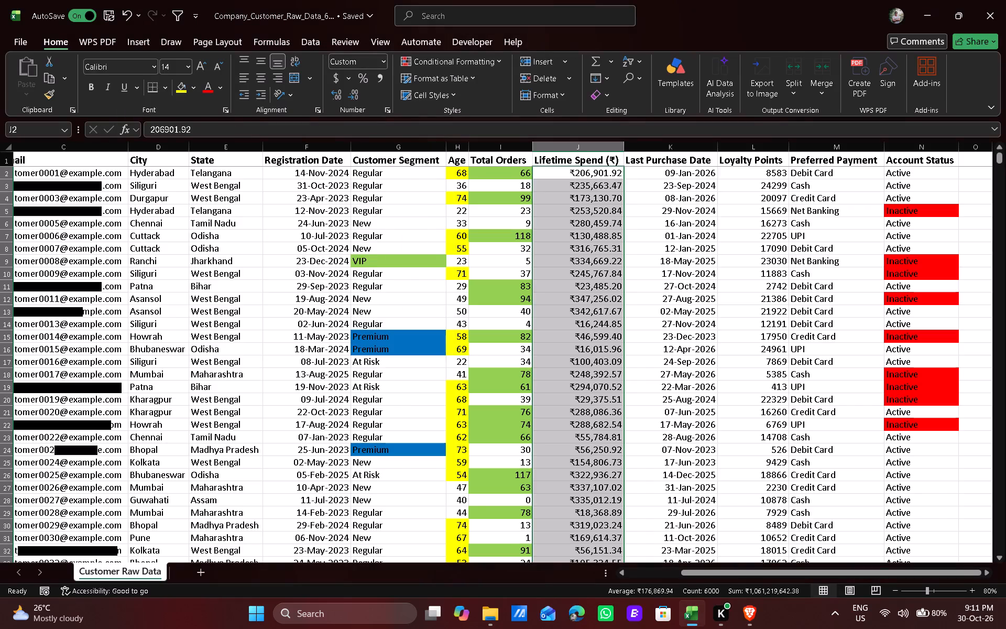
# Check the Lifetime Spend column for the new highlighting across the rows and return to the first rows.
pyautogui.scroll(-5, 577, 316)
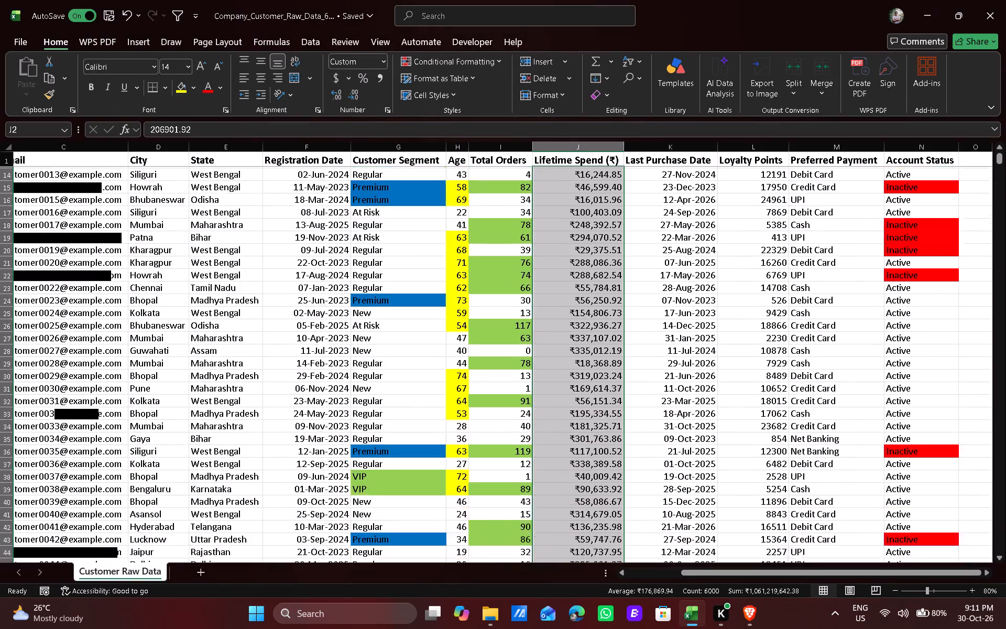
pyautogui.scroll(-2, 577, 316)
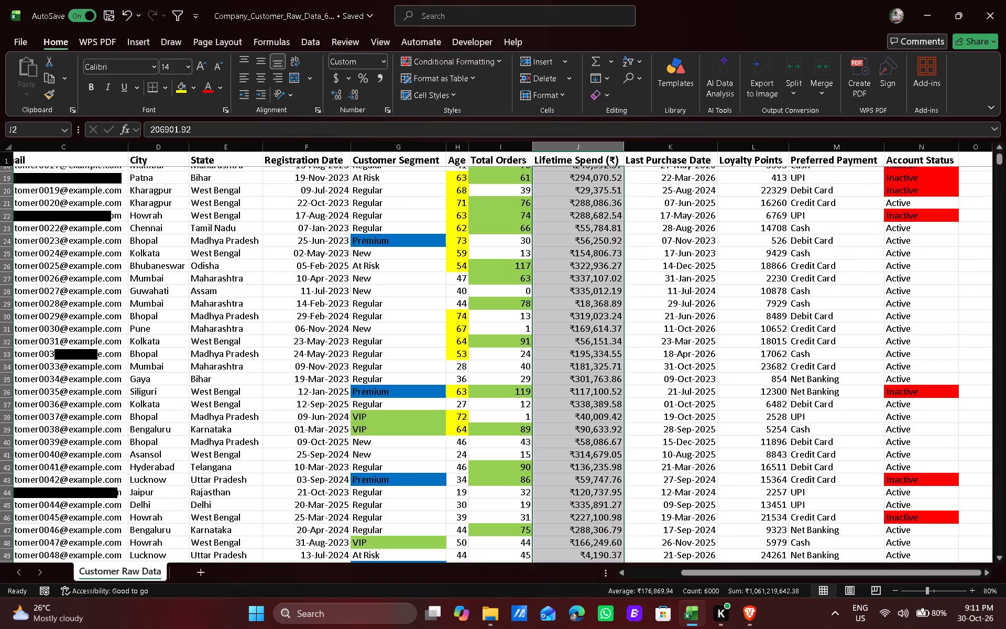
pyautogui.scroll(-16, 577, 316)
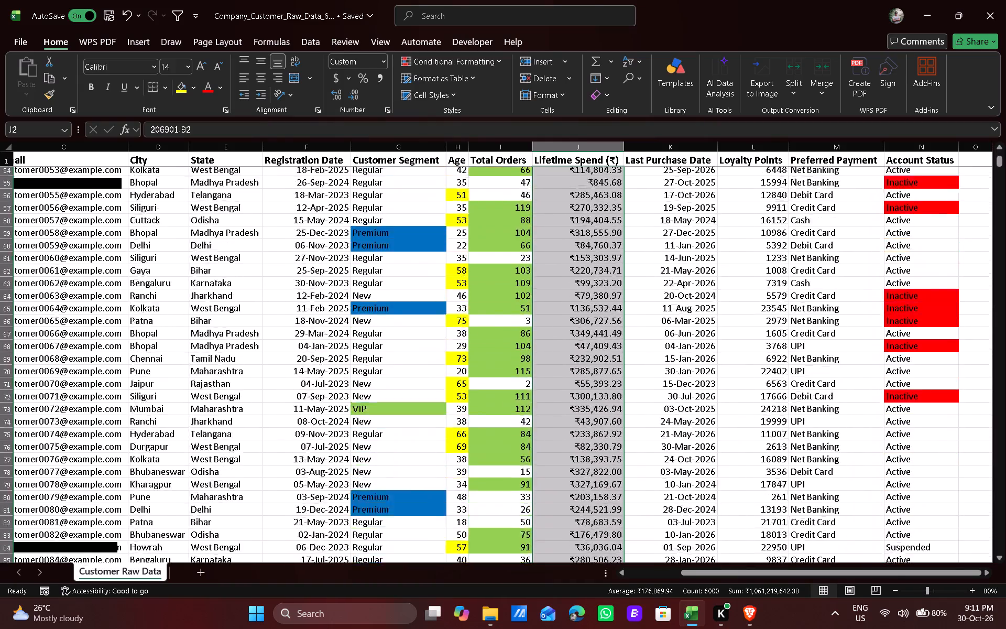
pyautogui.scroll(-18, 577, 316)
pyautogui.scroll(10, 577, 316)
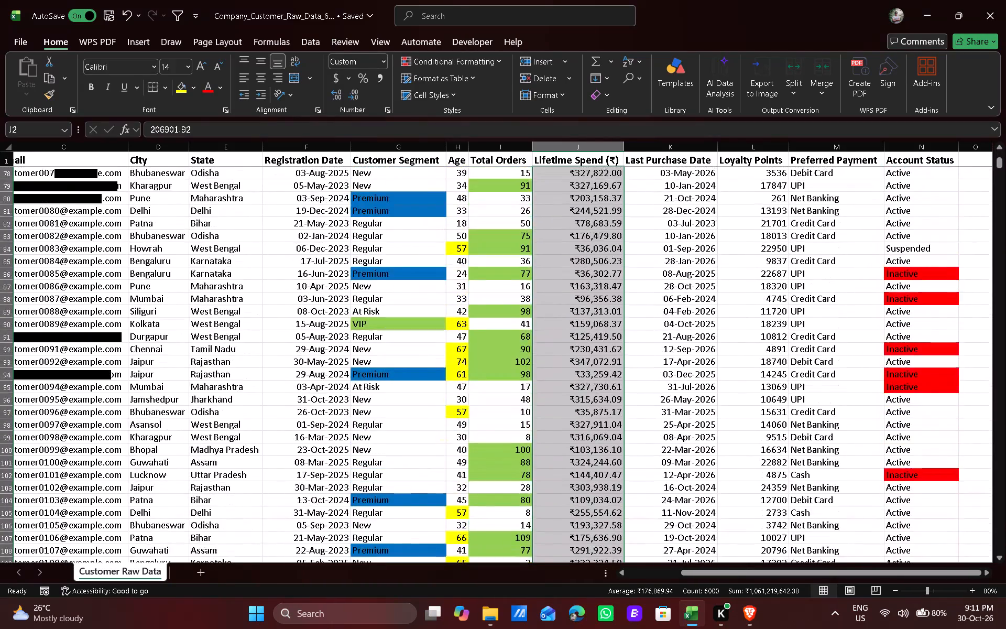
pyautogui.scroll(20, 577, 316)
pyautogui.scroll(7, 577, 316)
pyautogui.scroll(-2, 577, 316)
pyautogui.scroll(5, 577, 316)
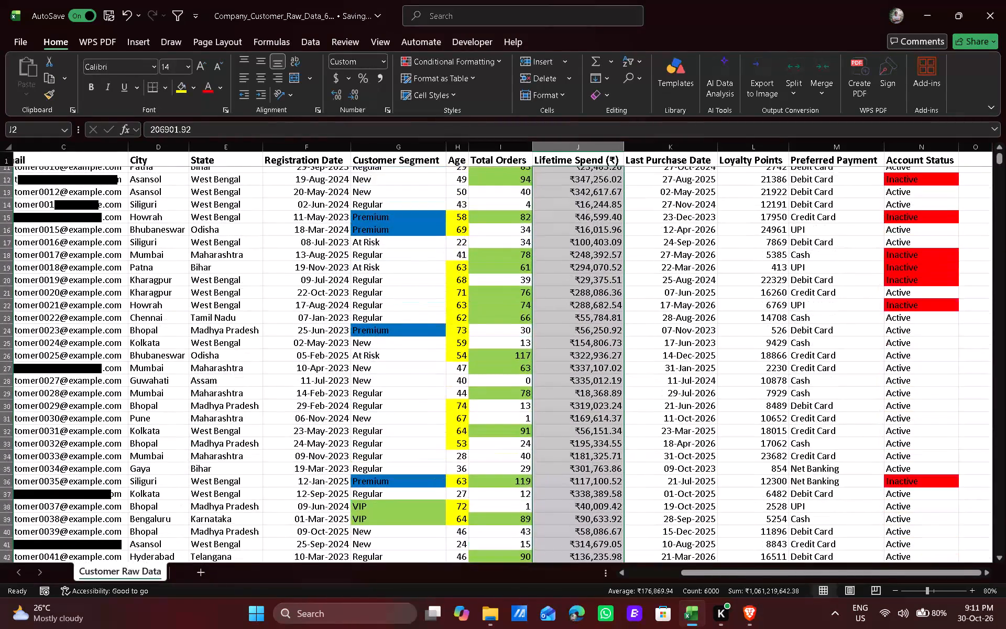
pyautogui.scroll(13, 577, 316)
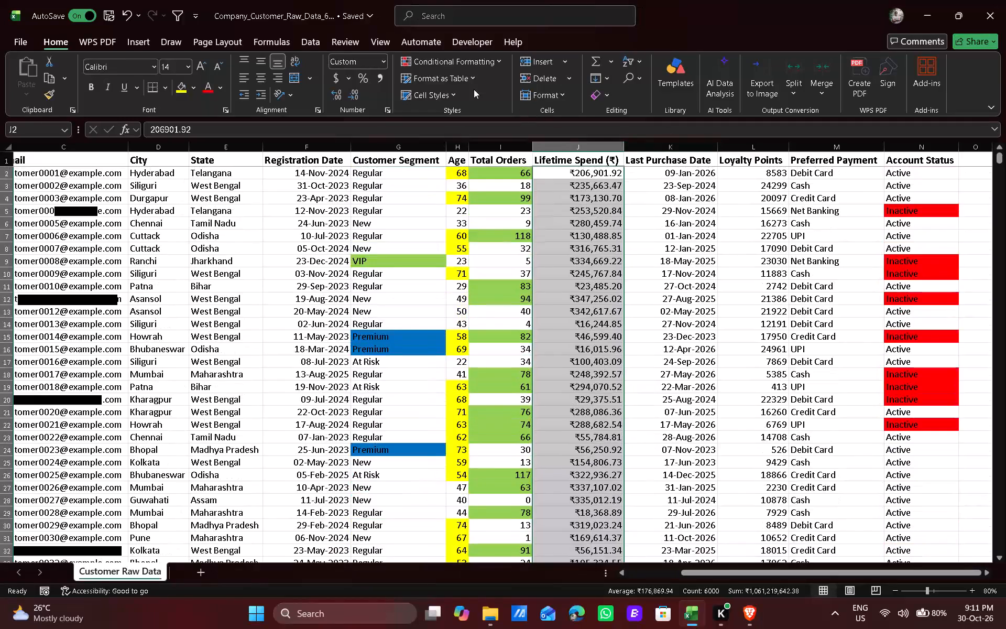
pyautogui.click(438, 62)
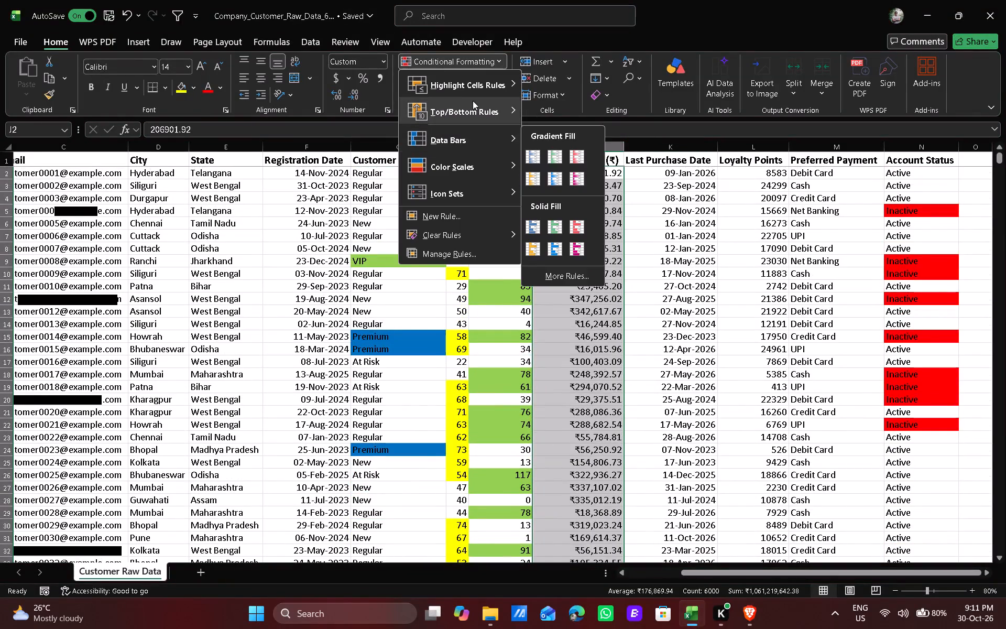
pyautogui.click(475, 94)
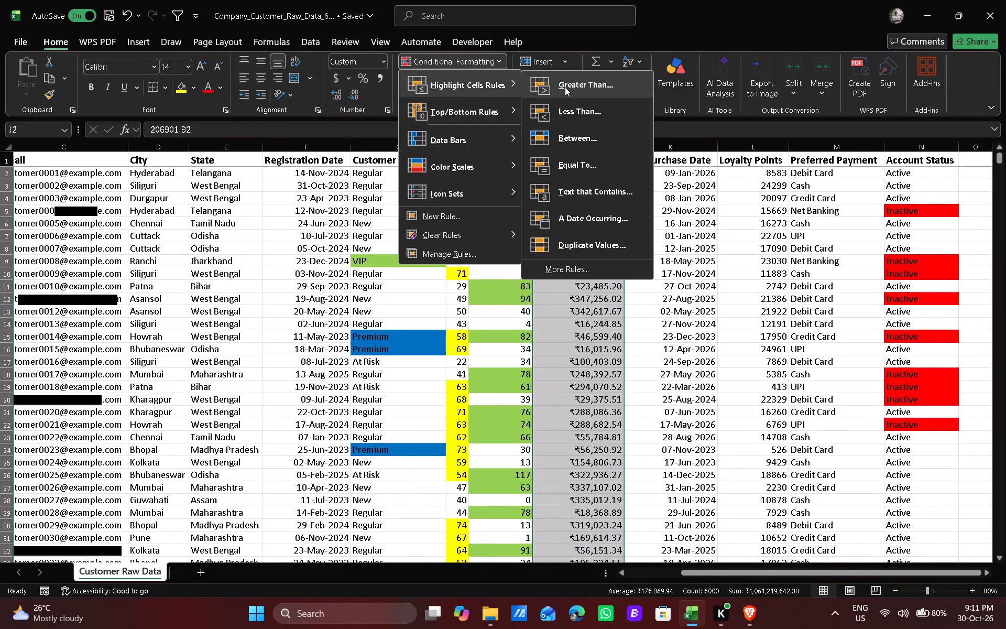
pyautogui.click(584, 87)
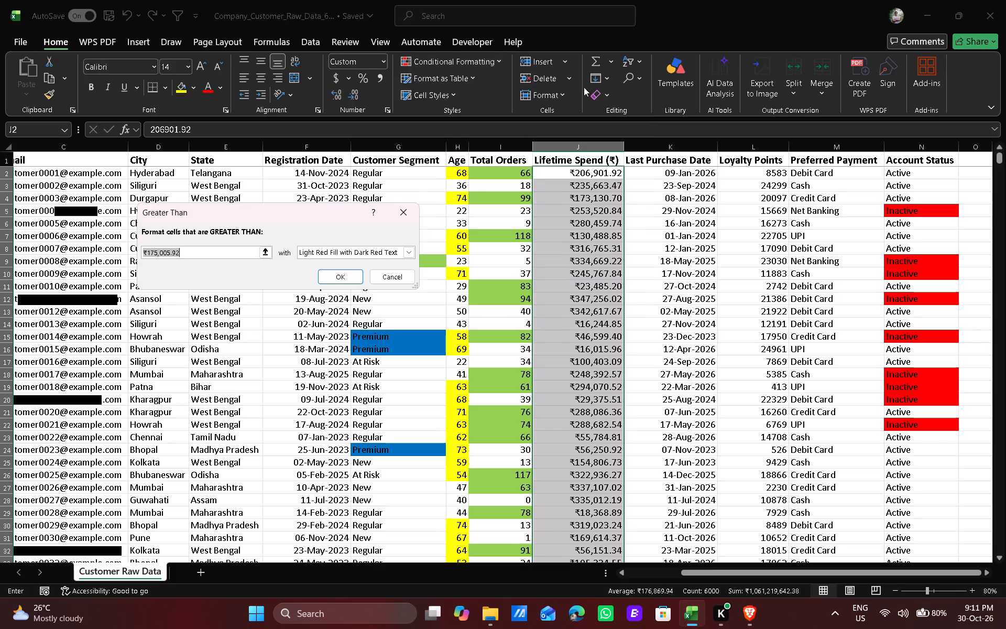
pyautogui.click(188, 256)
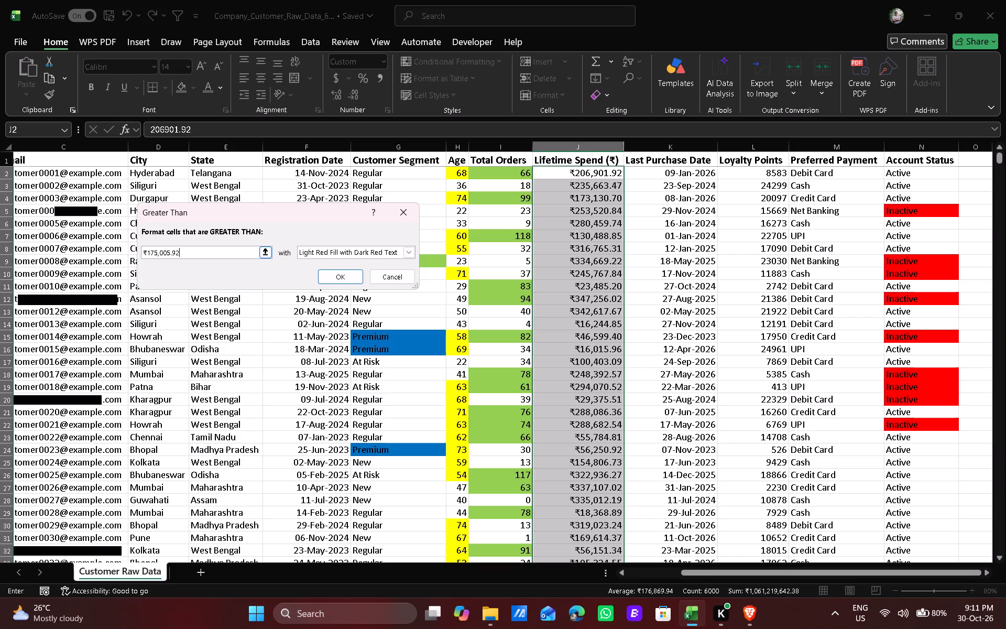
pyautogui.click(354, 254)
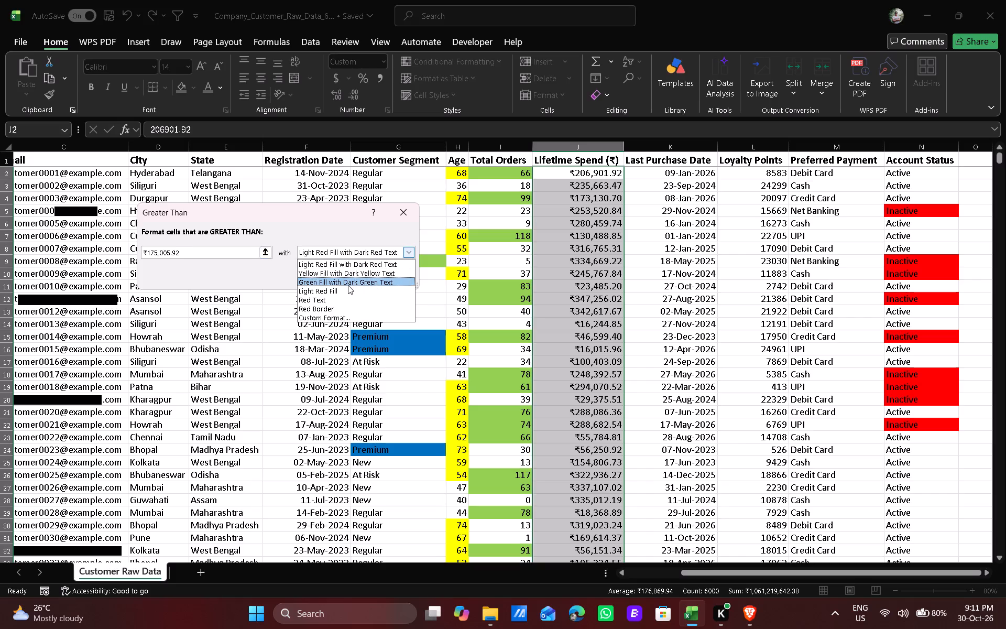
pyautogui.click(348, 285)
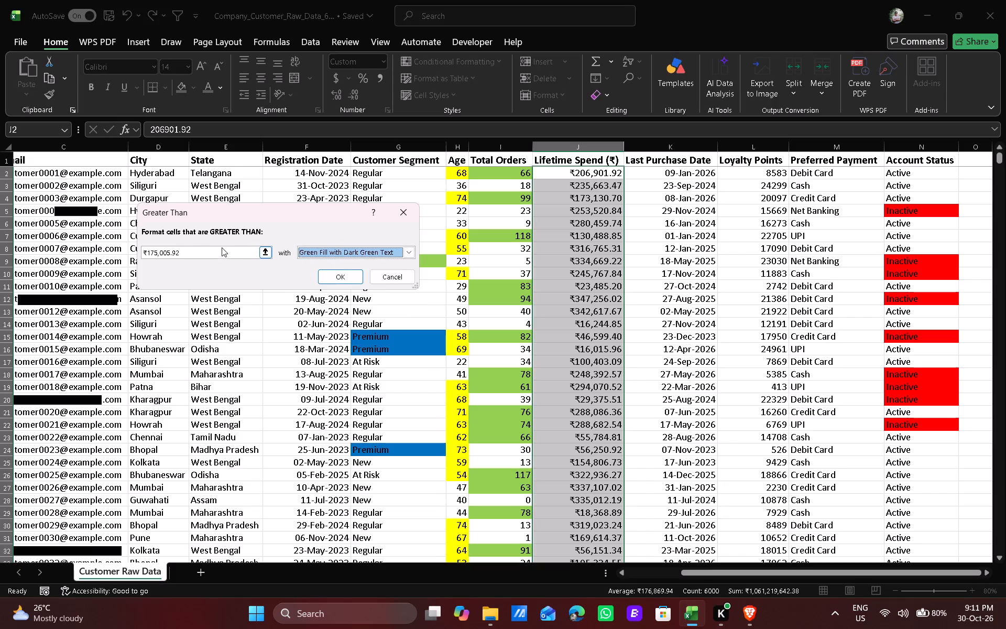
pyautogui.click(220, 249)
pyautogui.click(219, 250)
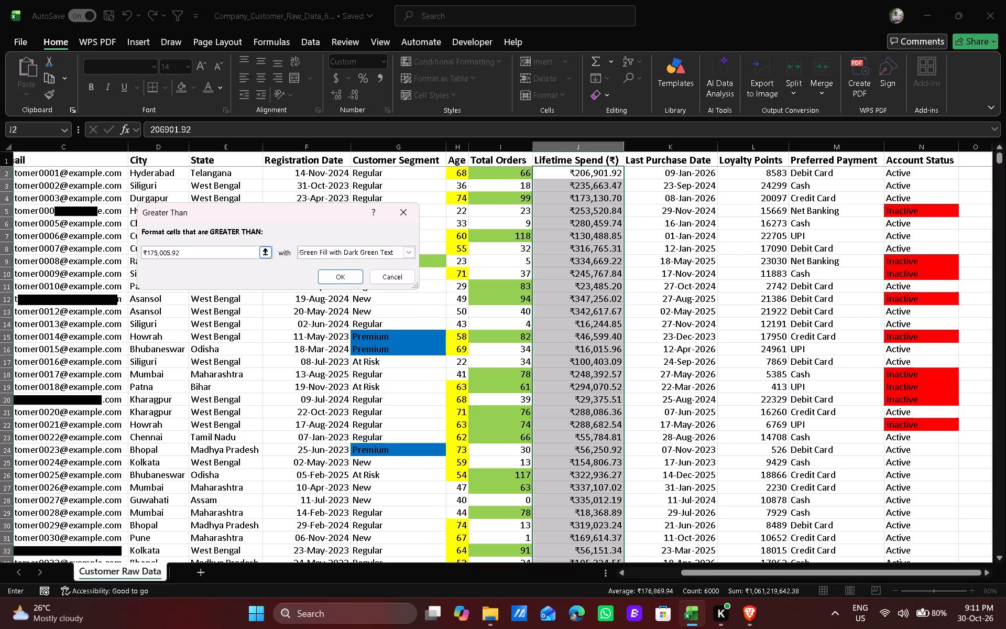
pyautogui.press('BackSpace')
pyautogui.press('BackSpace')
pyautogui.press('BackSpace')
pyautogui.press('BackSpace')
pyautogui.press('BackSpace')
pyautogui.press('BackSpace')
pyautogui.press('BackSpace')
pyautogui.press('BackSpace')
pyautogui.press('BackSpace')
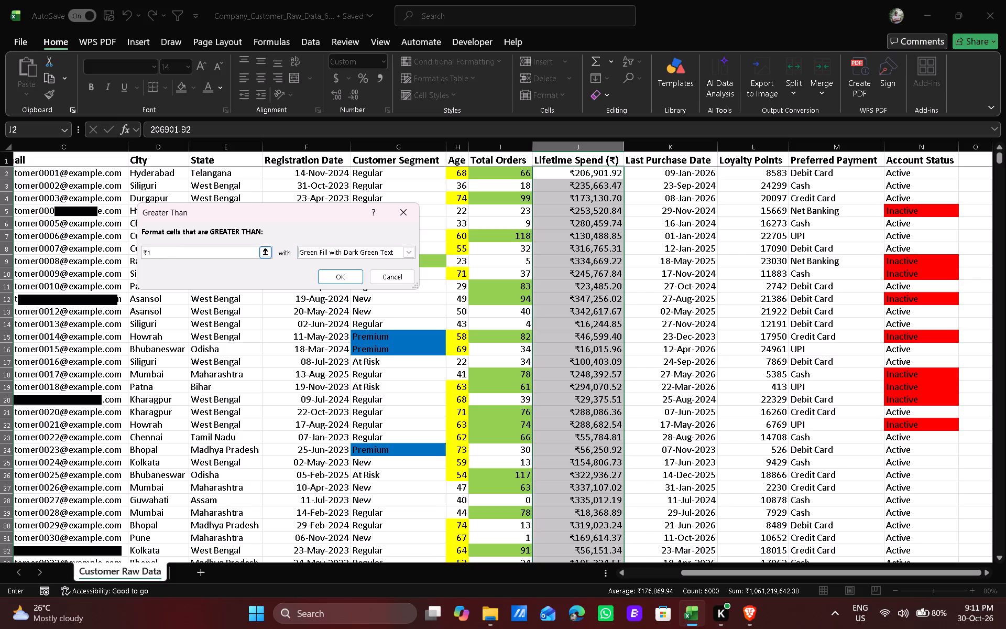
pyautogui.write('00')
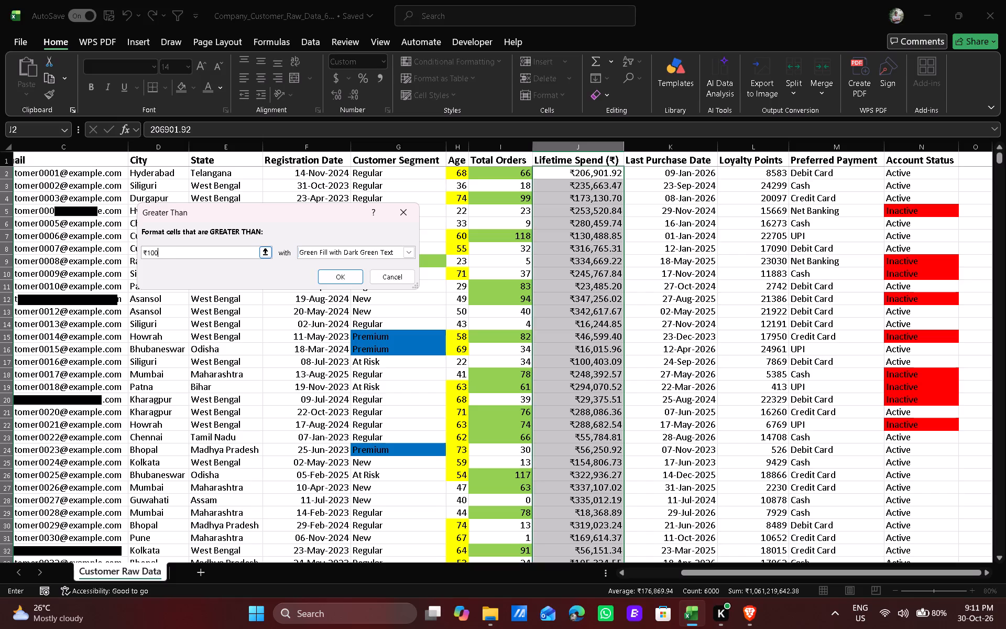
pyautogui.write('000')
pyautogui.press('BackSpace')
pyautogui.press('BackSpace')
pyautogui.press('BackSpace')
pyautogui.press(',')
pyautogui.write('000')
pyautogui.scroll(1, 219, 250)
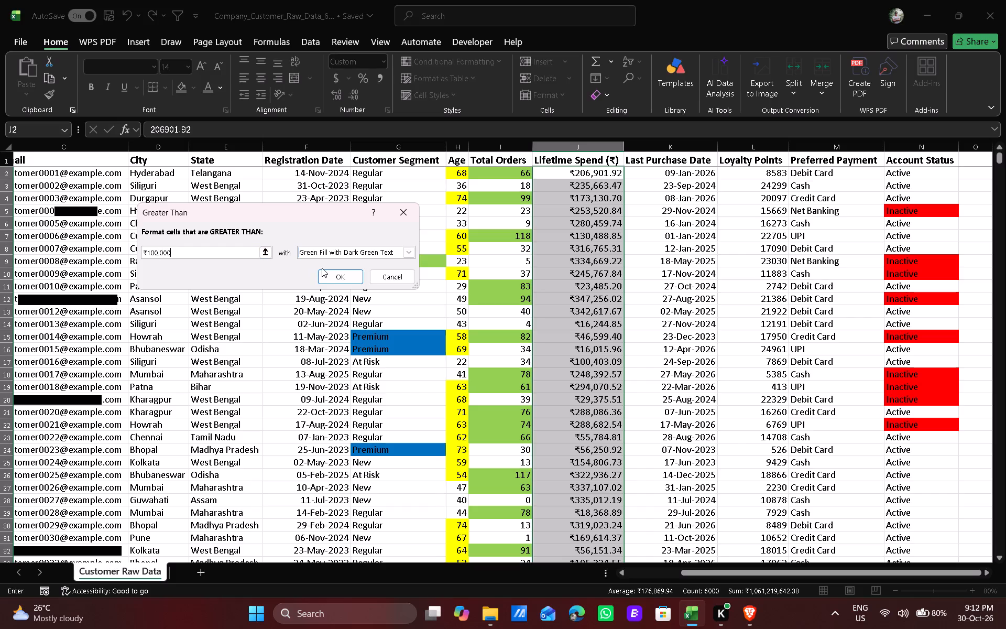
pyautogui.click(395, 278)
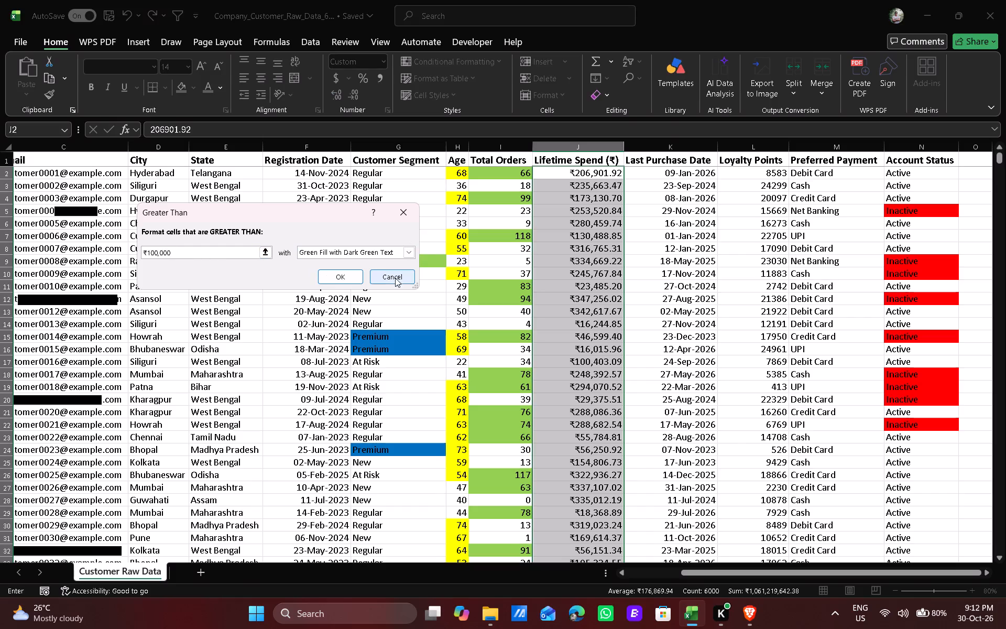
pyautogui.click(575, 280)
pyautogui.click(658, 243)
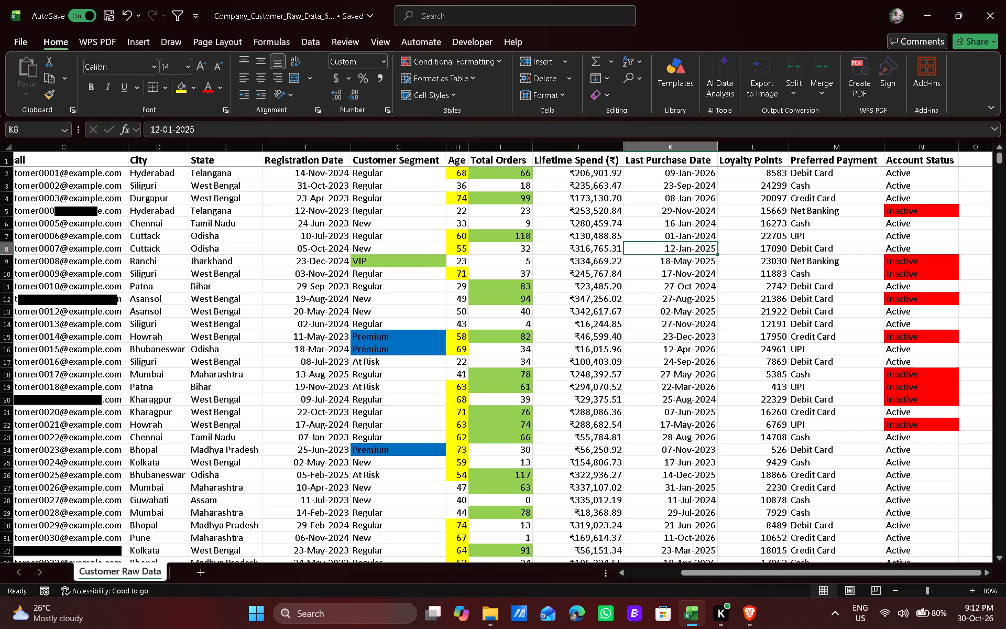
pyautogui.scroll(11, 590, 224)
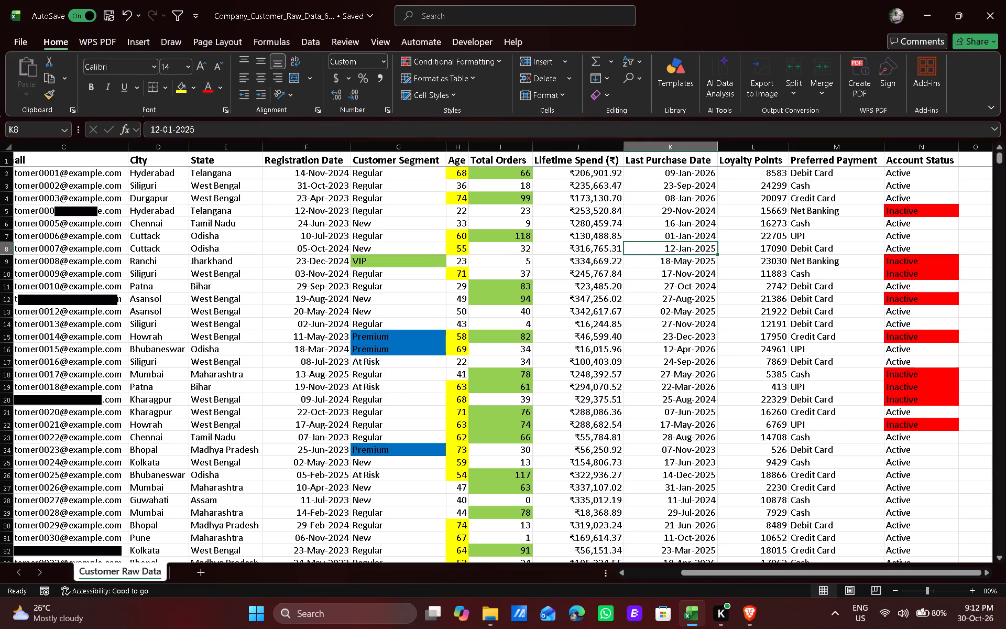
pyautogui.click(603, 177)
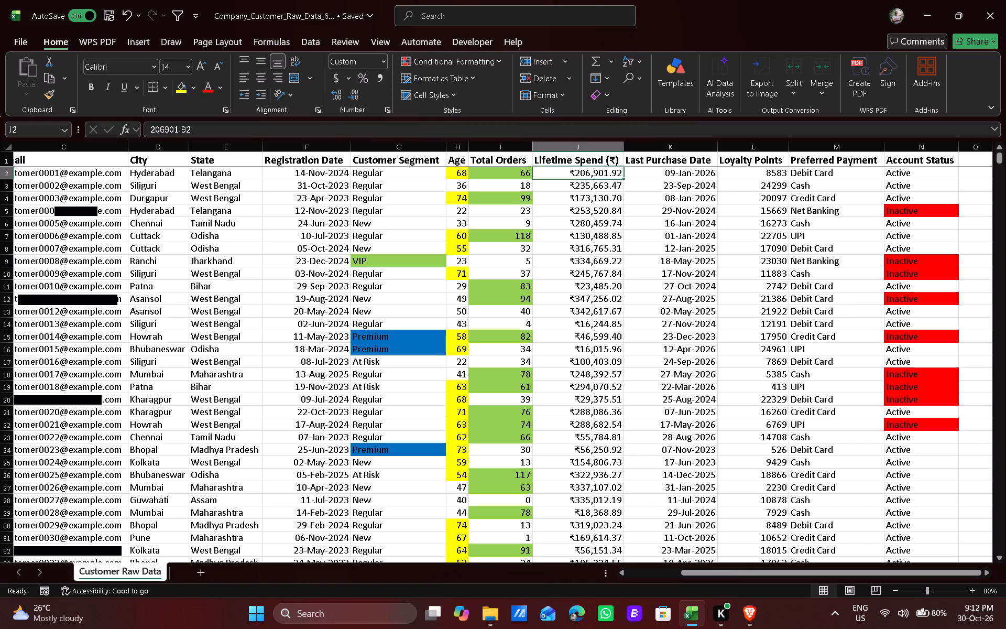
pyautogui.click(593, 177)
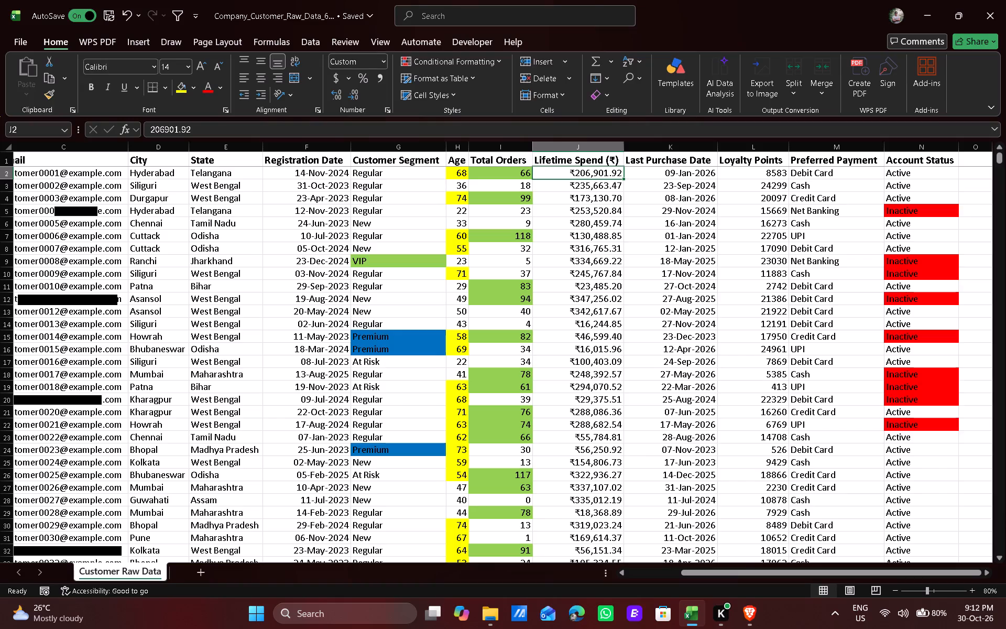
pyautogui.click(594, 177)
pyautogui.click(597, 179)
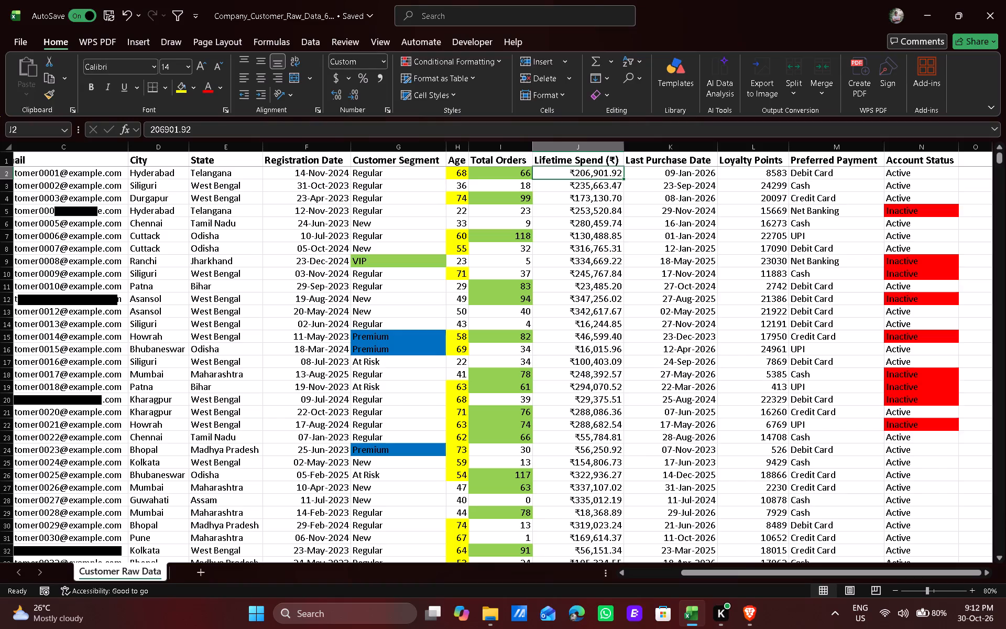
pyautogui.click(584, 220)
# Start another Greater Than highlight rule for all Lifetime Spend values from J2 to the last data row, with a threshold of ₹100,000.00.
pyautogui.click(575, 171)
pyautogui.hotkey('ctrl', 'shift', 'Down')
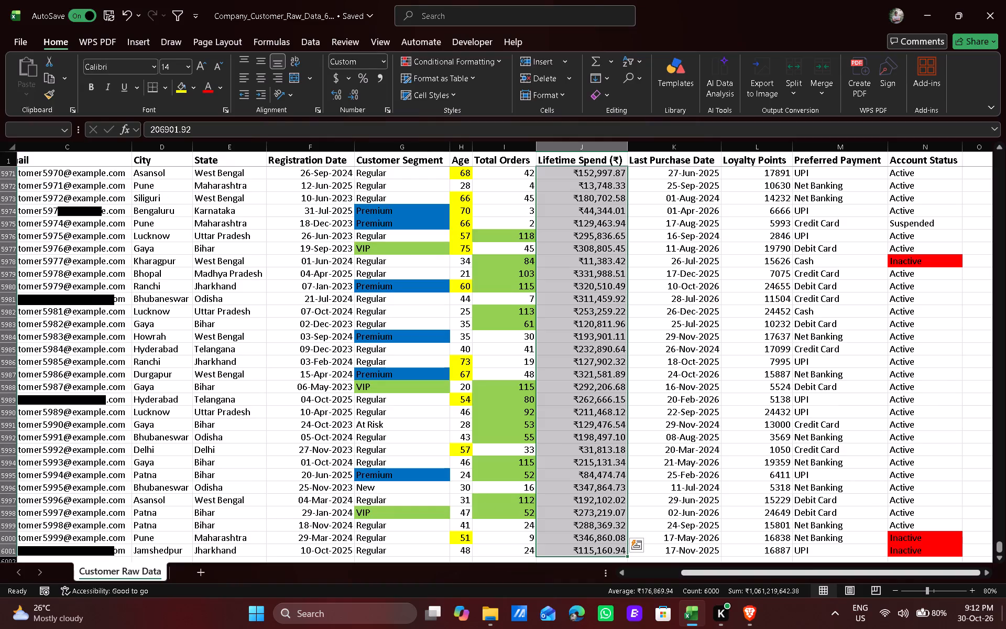
pyautogui.moveTo(1000, 542); pyautogui.dragTo(1002, 459)
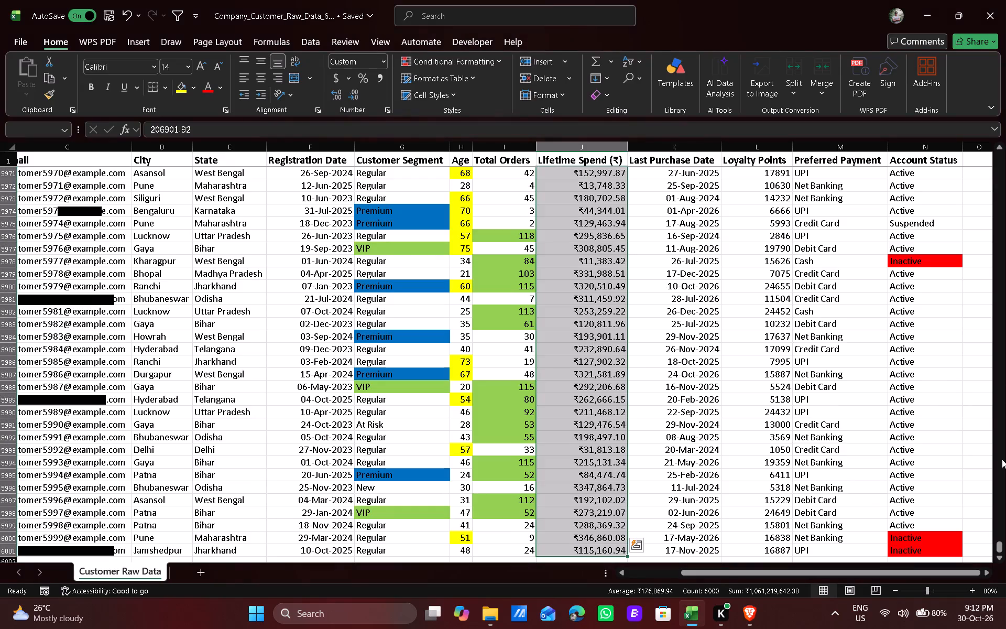
pyautogui.moveTo(1002, 459); pyautogui.dragTo(985, 282)
pyautogui.moveTo(998, 542); pyautogui.dragTo(1003, 510)
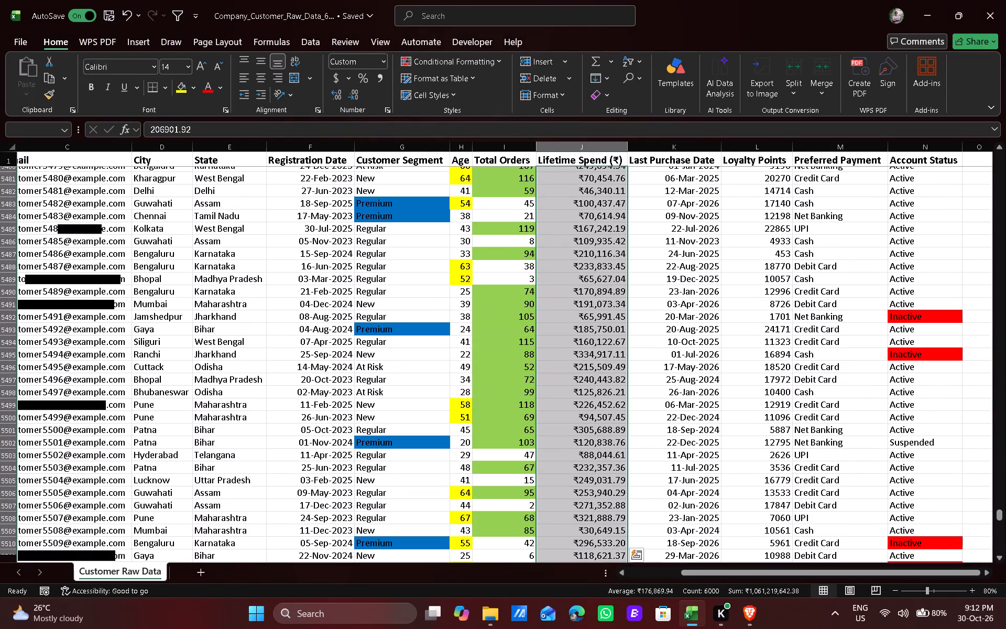
pyautogui.moveTo(1005, 430); pyautogui.dragTo(1005, 413)
pyautogui.moveTo(1002, 515); pyautogui.dragTo(1005, 359)
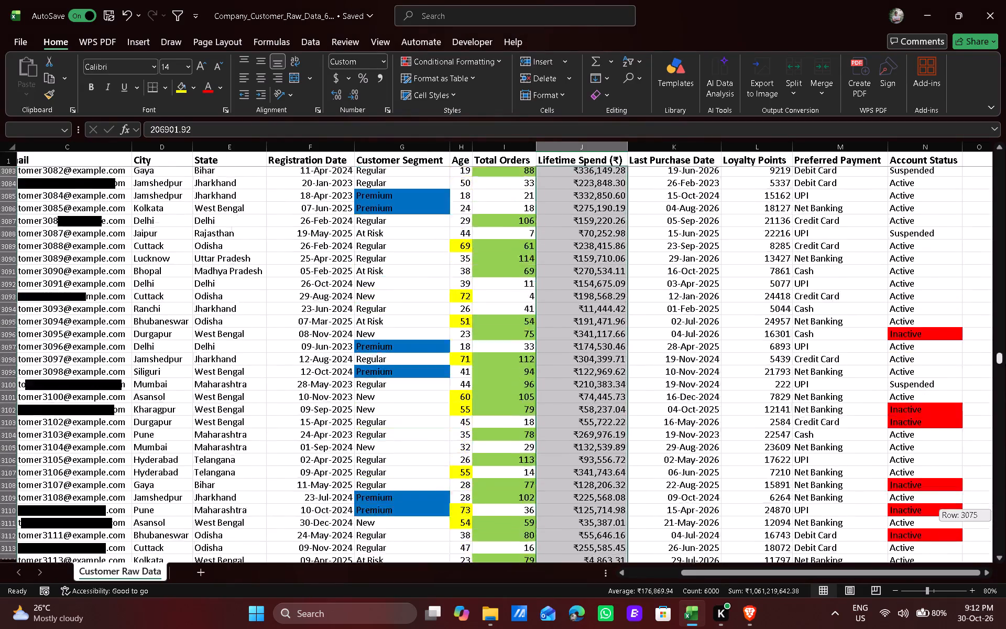
pyautogui.moveTo(1005, 359); pyautogui.dragTo(1005, 160)
pyautogui.scroll(2, 637, 210)
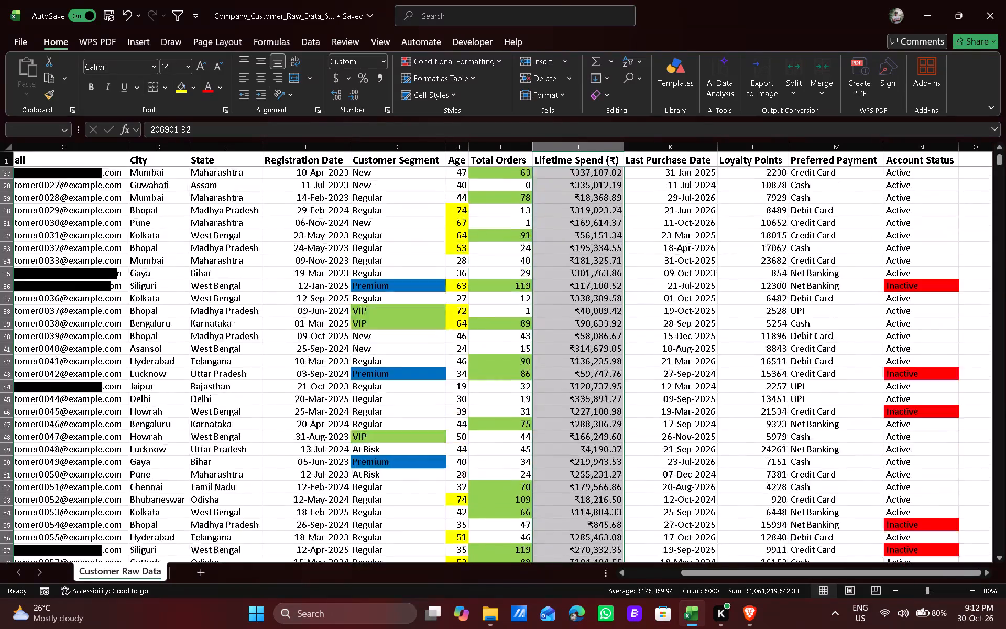
pyautogui.scroll(19, 637, 210)
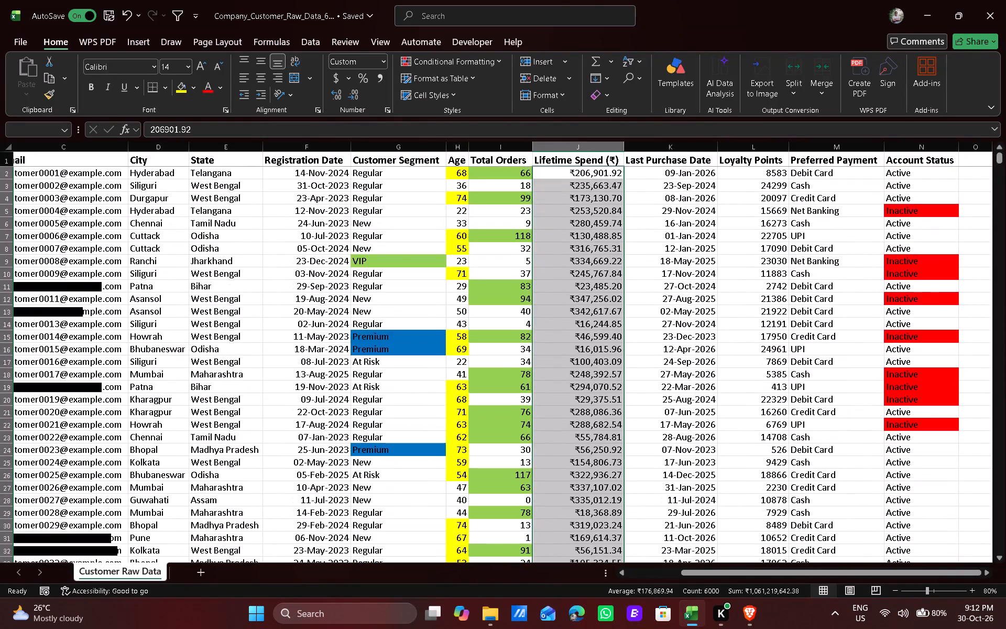
pyautogui.click(469, 52)
pyautogui.click(471, 69)
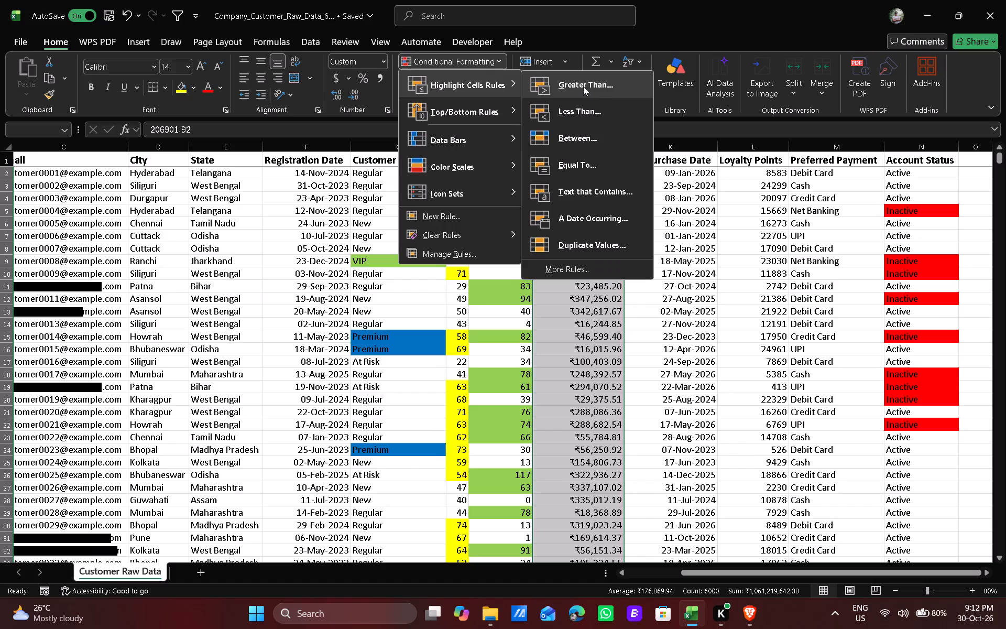
pyautogui.click(583, 86)
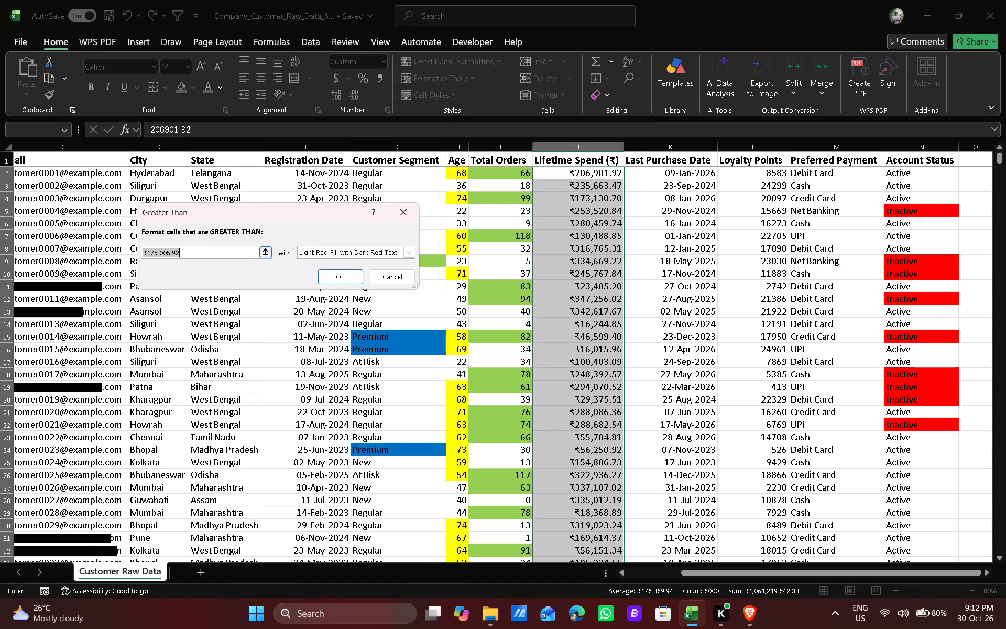
pyautogui.click(191, 254)
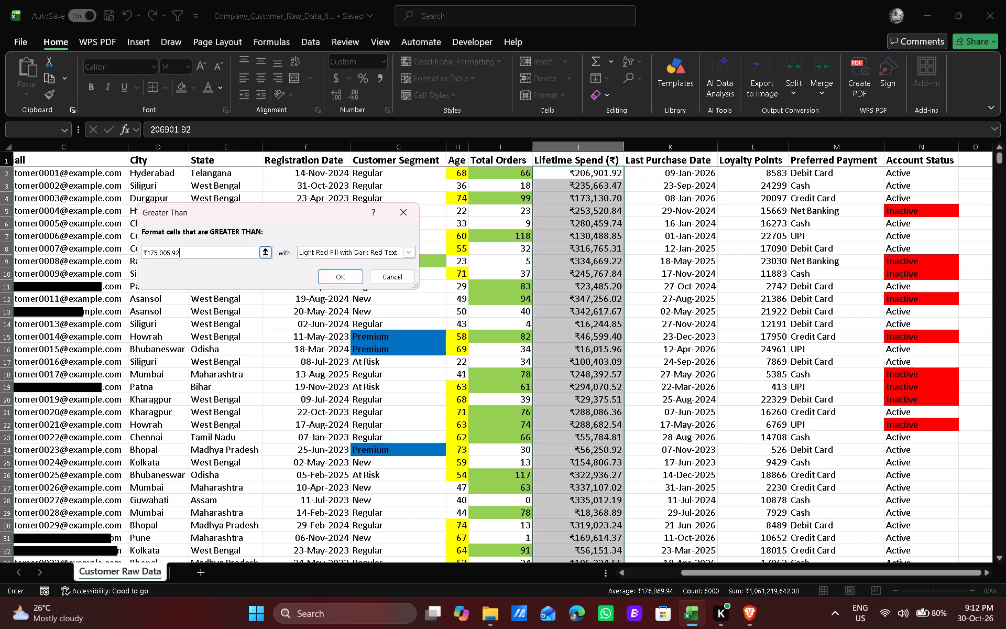
pyautogui.click(191, 254)
pyautogui.press('BackSpace')
pyautogui.press('BackSpace')
pyautogui.press('BackSpace')
pyautogui.press('BackSpace')
pyautogui.press('BackSpace')
pyautogui.press('BackSpace')
pyautogui.press('BackSpace')
pyautogui.press('BackSpace')
pyautogui.press('BackSpace')
pyautogui.write('00')
pyautogui.press(',')
pyautogui.write('000')
pyautogui.press('.')
pyautogui.write('00')
# Give the Lifetime Spend rule a custom dark green fill and apply it.
pyautogui.click(412, 256)
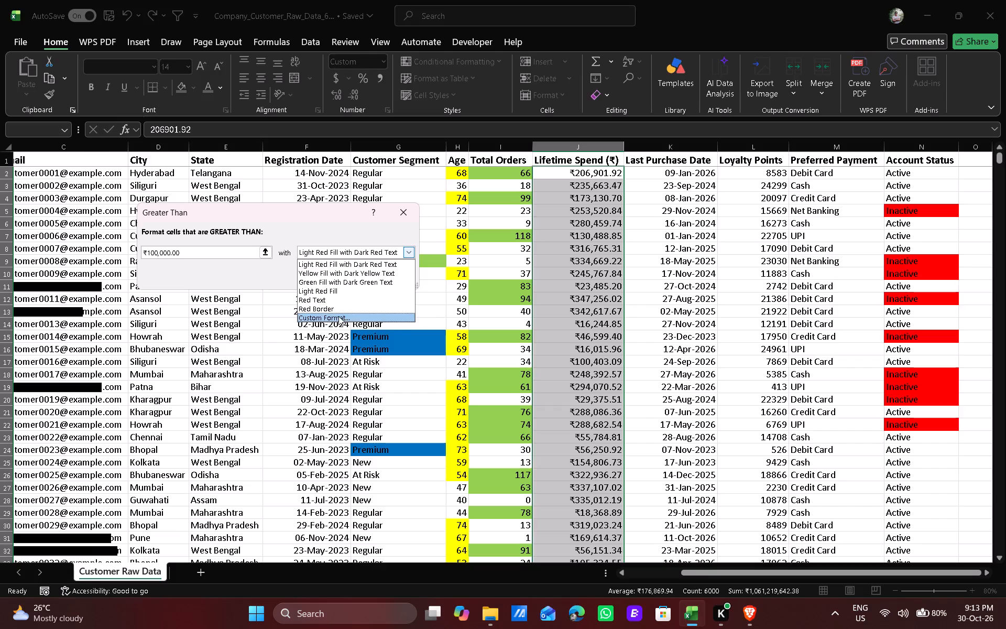
pyautogui.click(338, 316)
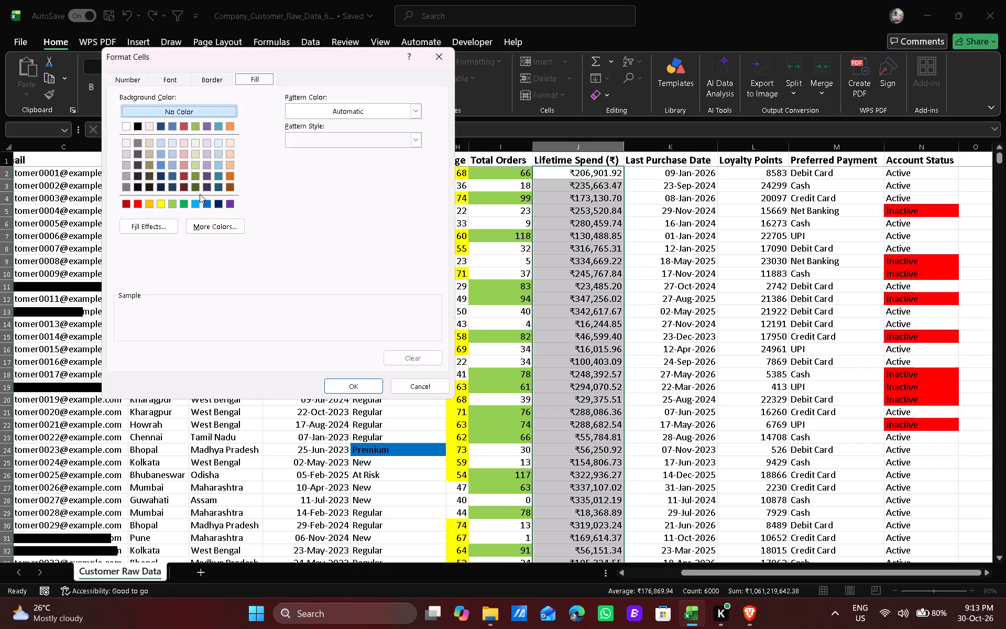
pyautogui.click(191, 186)
pyautogui.click(357, 383)
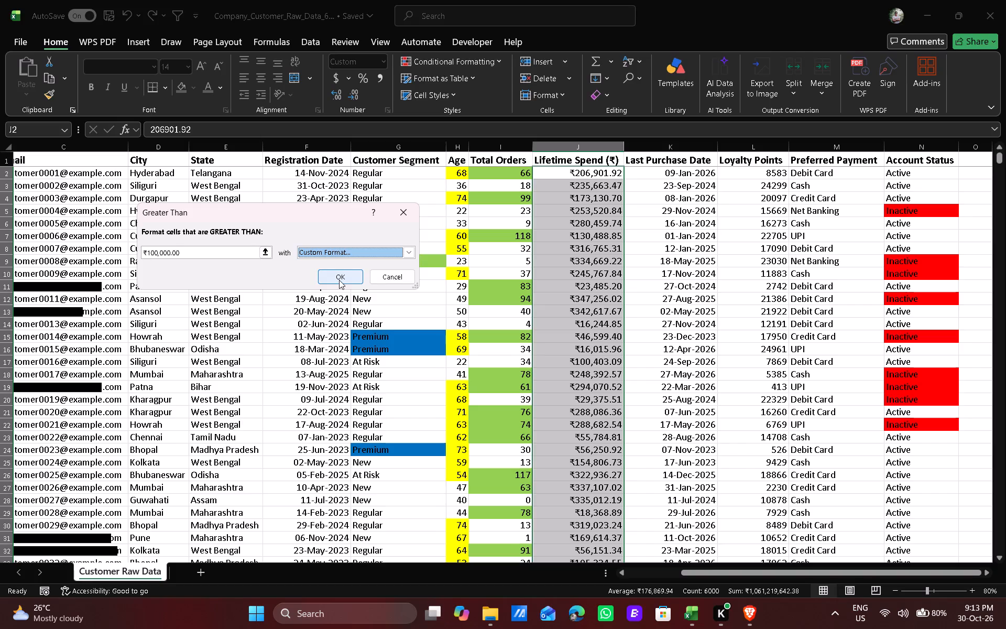
pyautogui.click(339, 280)
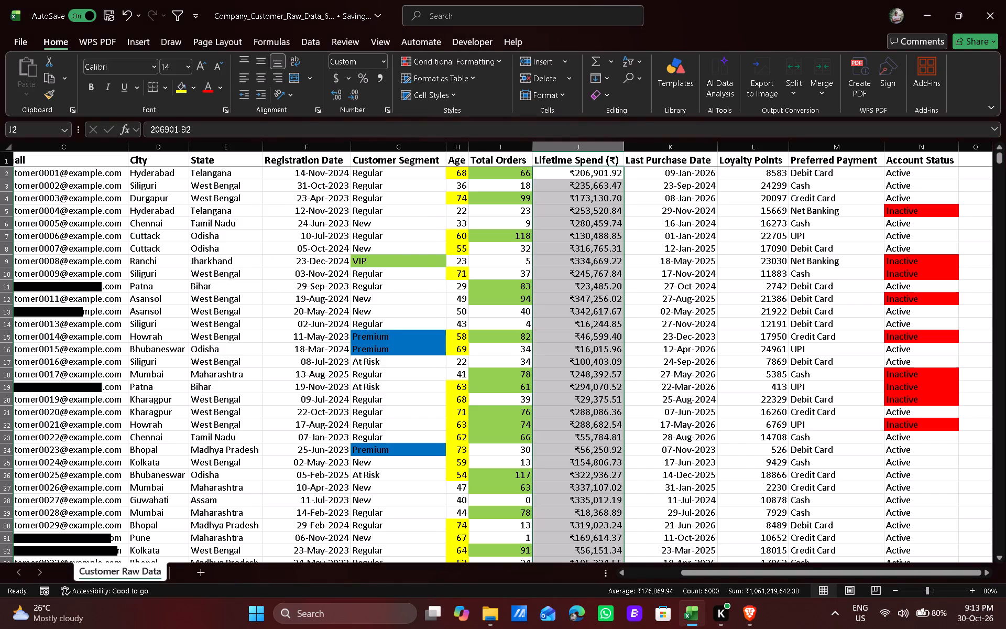
# Check the Lifetime Spend values across the rows for the dark green highlighting and return to the first rows.
pyautogui.scroll(-9, 589, 270)
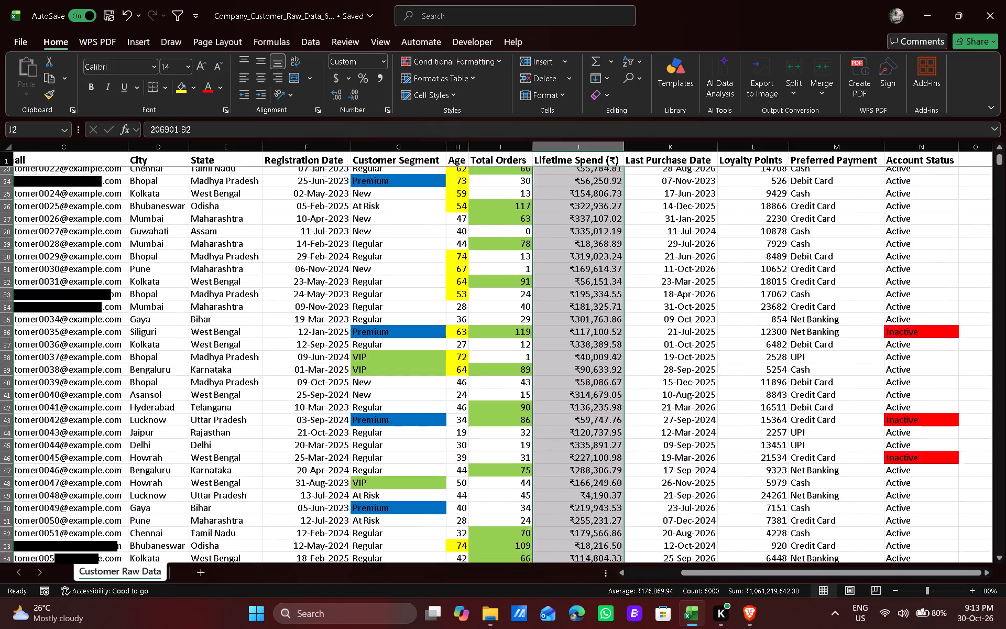
pyautogui.scroll(-12, 589, 302)
pyautogui.scroll(8, 585, 344)
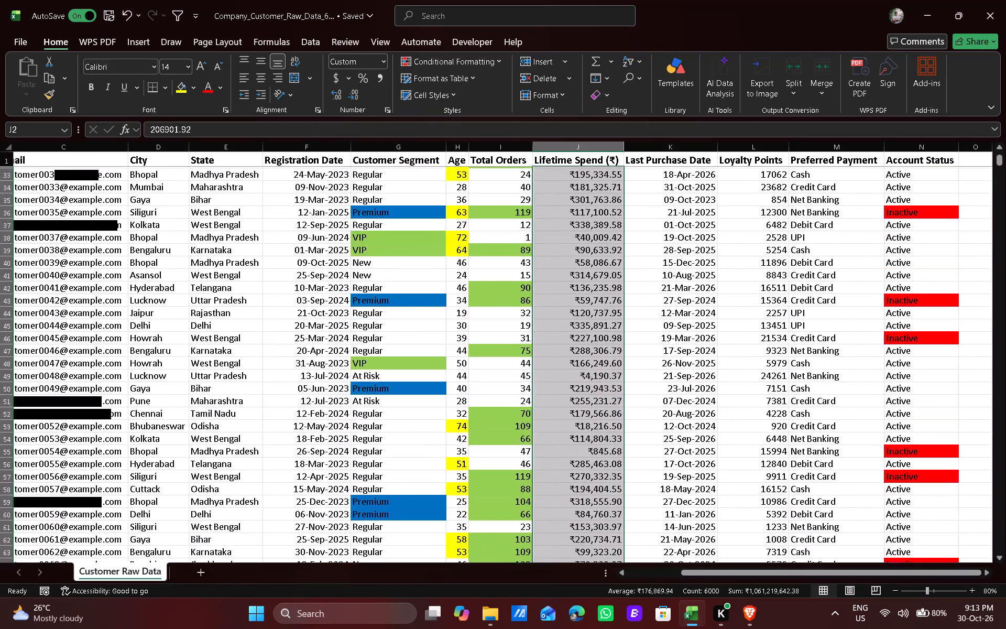
pyautogui.scroll(16, 585, 344)
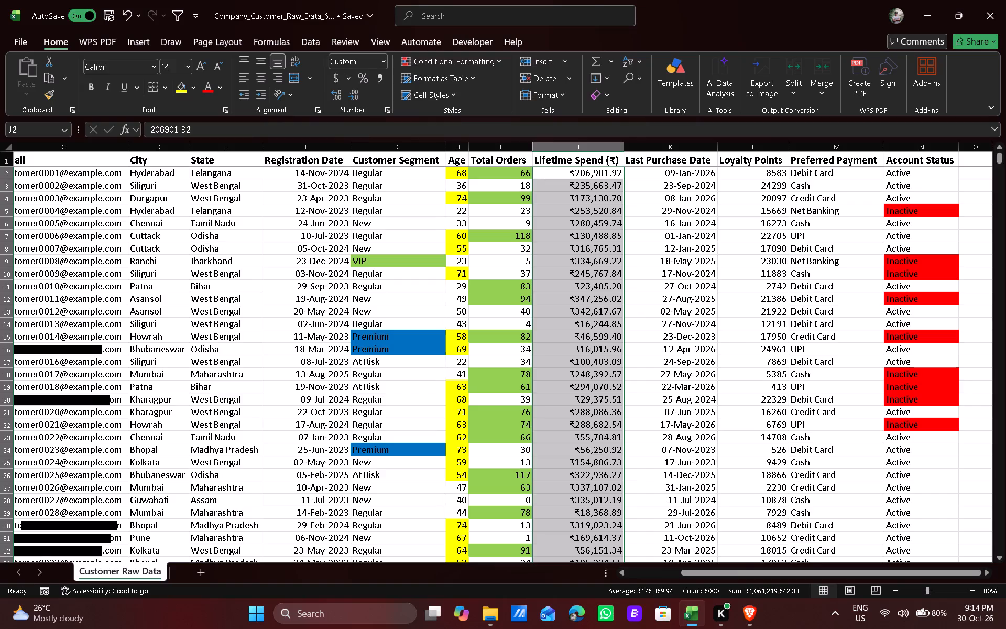
pyautogui.scroll(7, 577, 386)
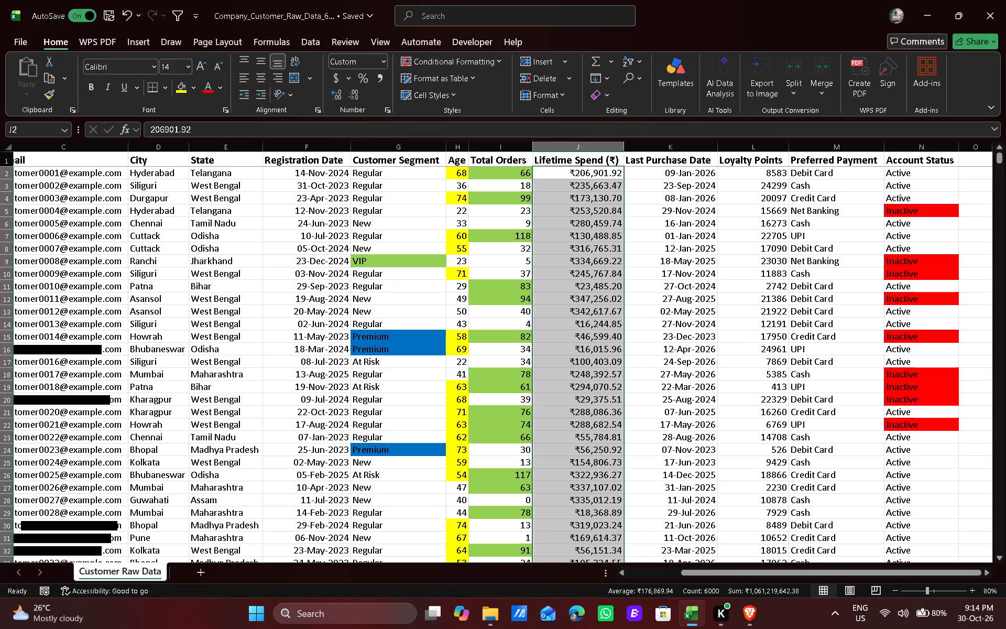
pyautogui.click(585, 173)
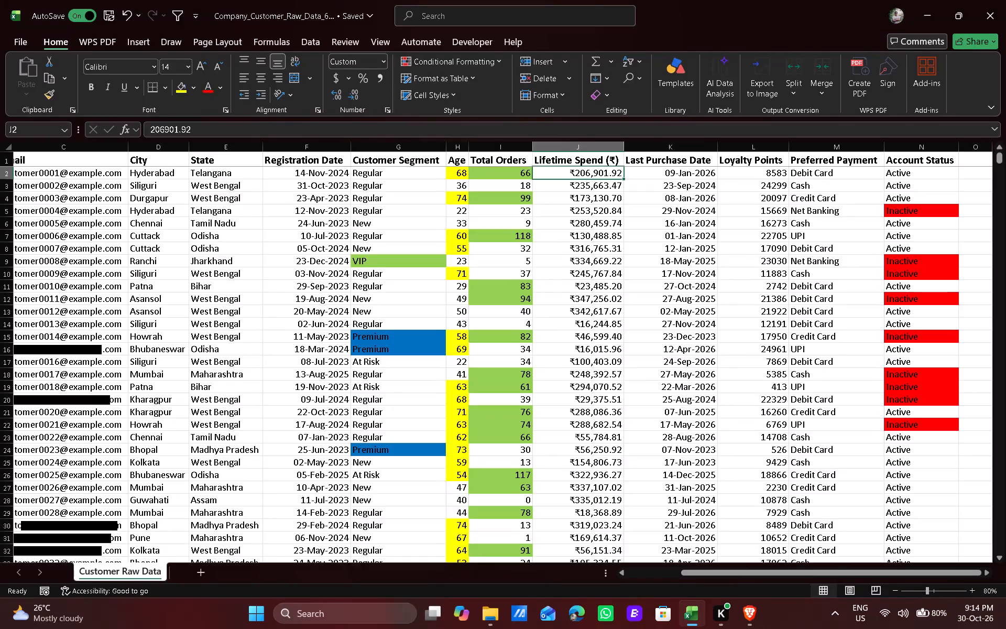
pyautogui.scroll(-6, 234, 292)
pyautogui.scroll(12, 234, 292)
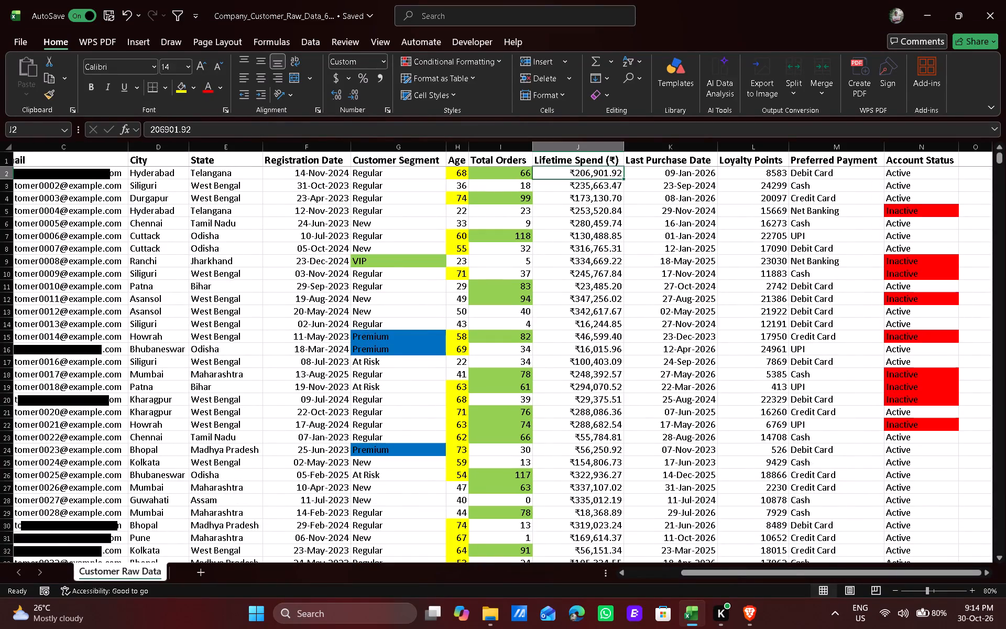
pyautogui.scroll(1, 472, 305)
pyautogui.scroll(1, 268, 334)
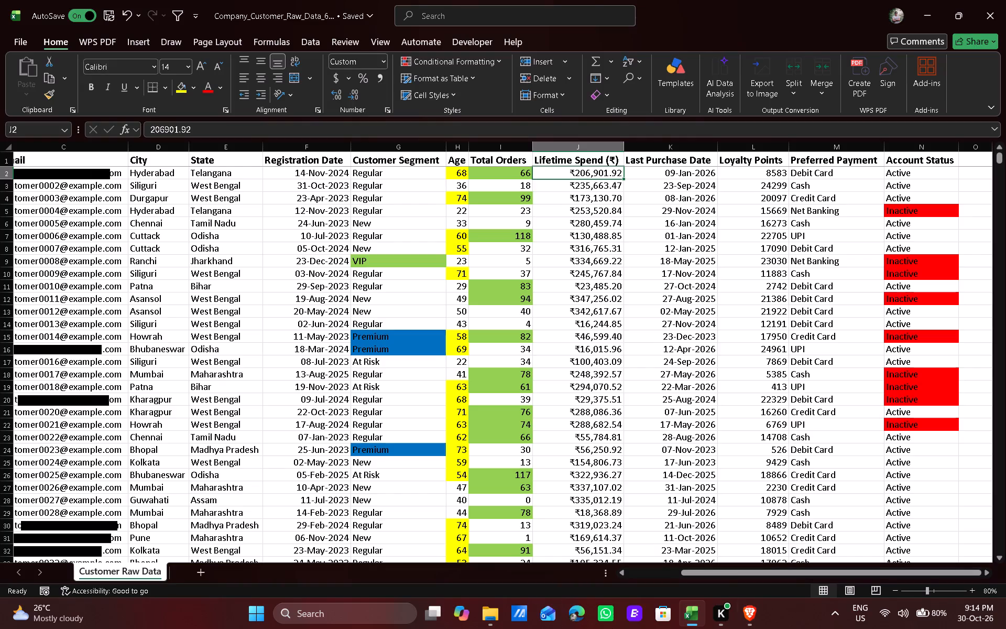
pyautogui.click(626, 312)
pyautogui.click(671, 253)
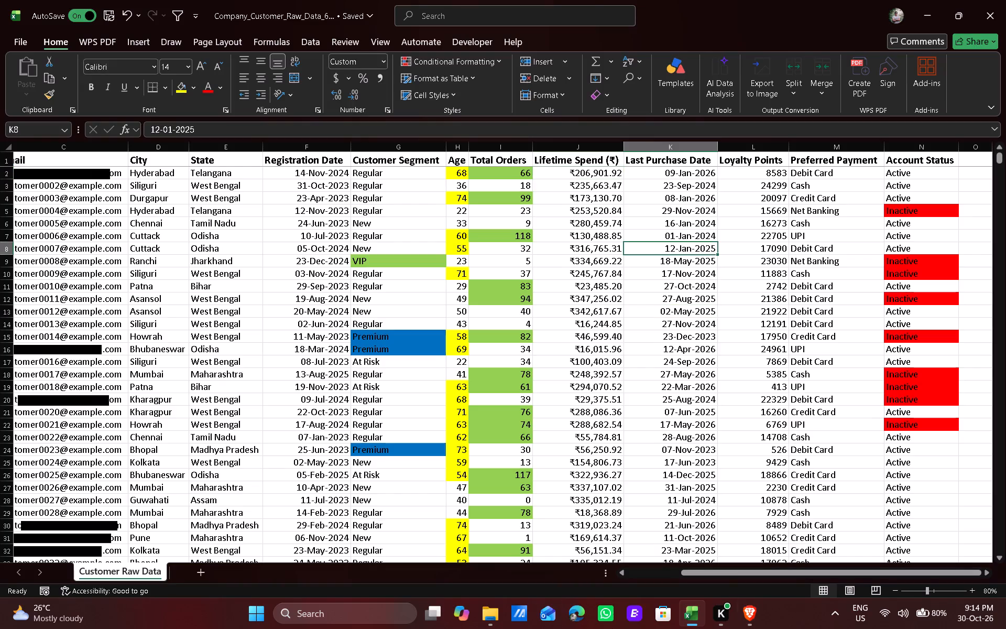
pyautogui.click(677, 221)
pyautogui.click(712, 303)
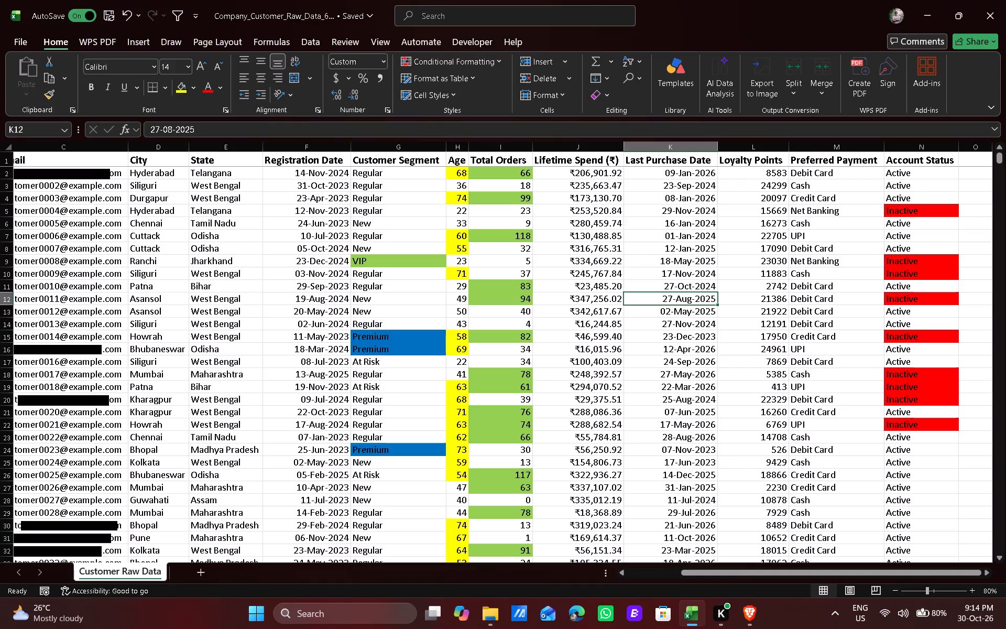
# Start a Less Than highlight rule for all Loyalty Points values from L2 to the last data row, with a threshold of 1000.
pyautogui.click(765, 198)
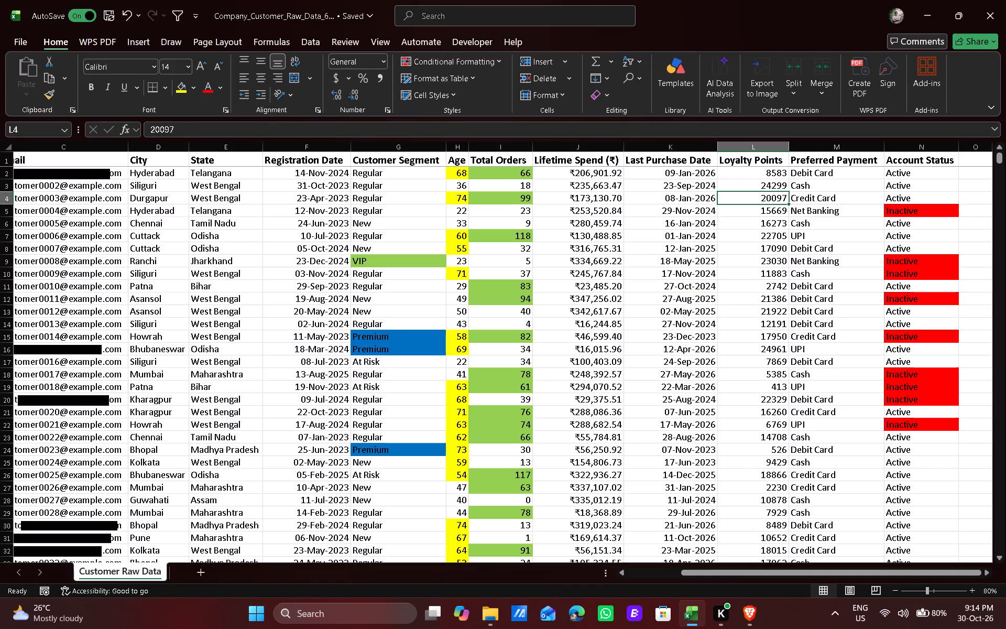
pyautogui.click(757, 177)
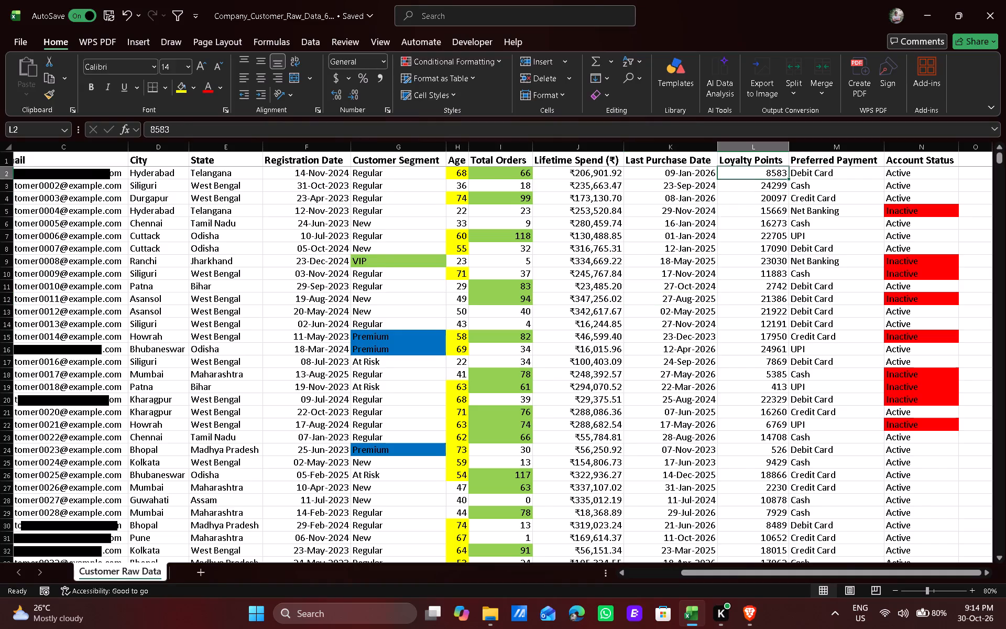
pyautogui.hotkey('ctrl', 'shift', 'Down')
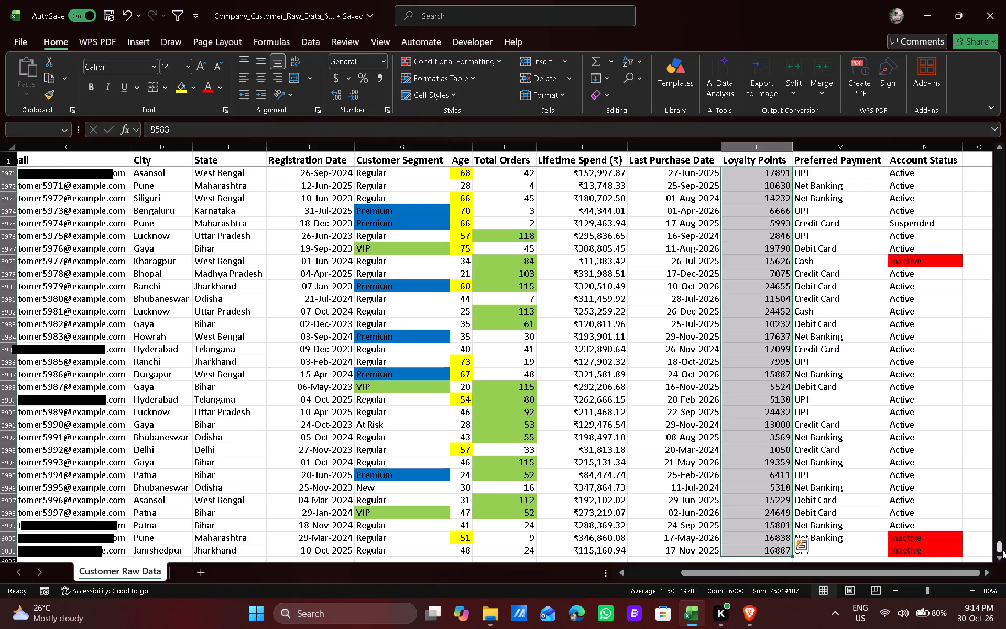
pyautogui.moveTo(1001, 549); pyautogui.dragTo(1005, 112)
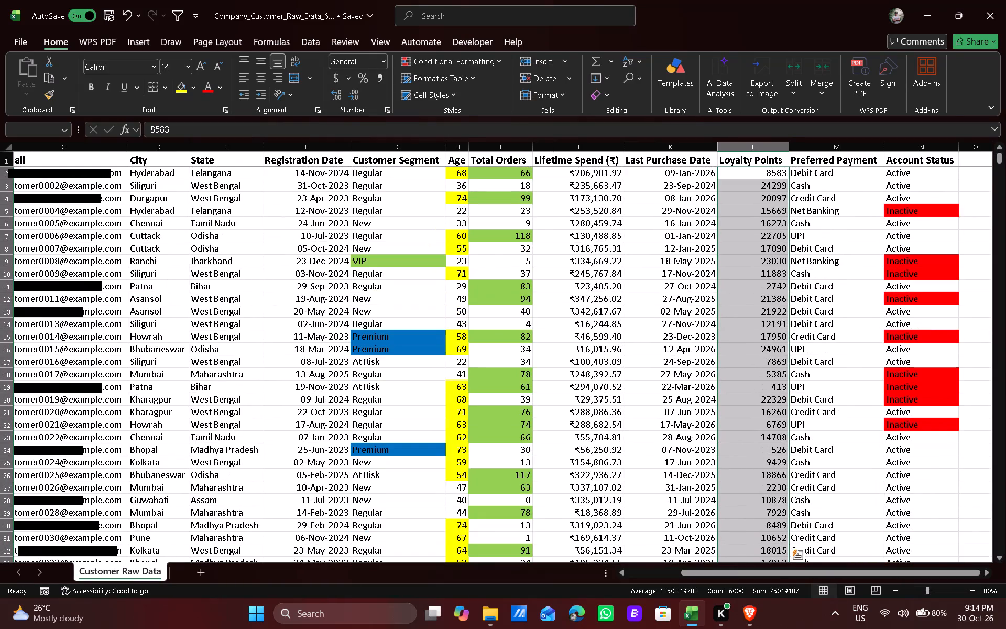
pyautogui.click(488, 65)
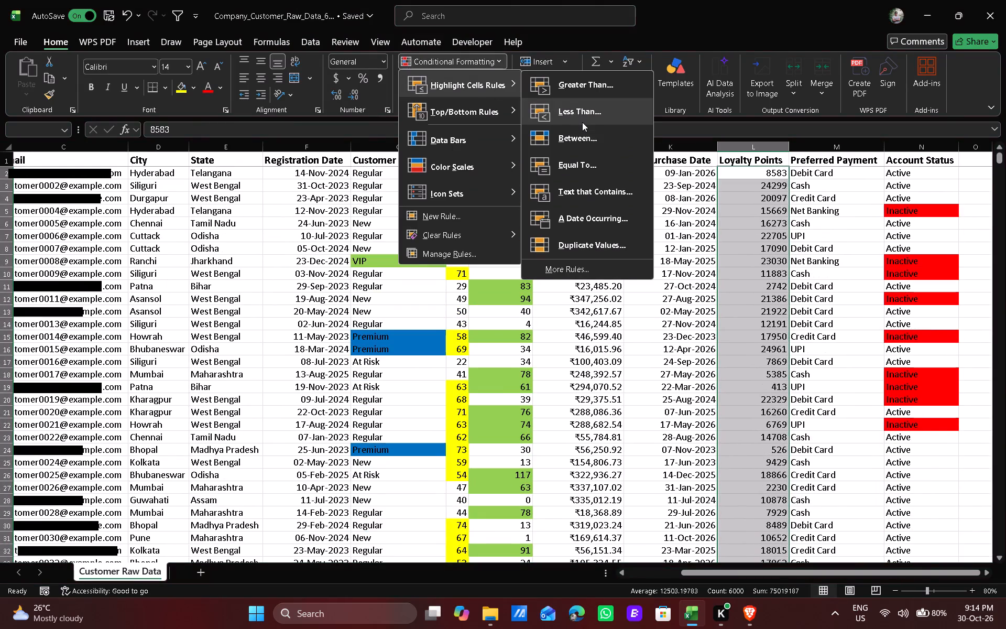
pyautogui.click(582, 122)
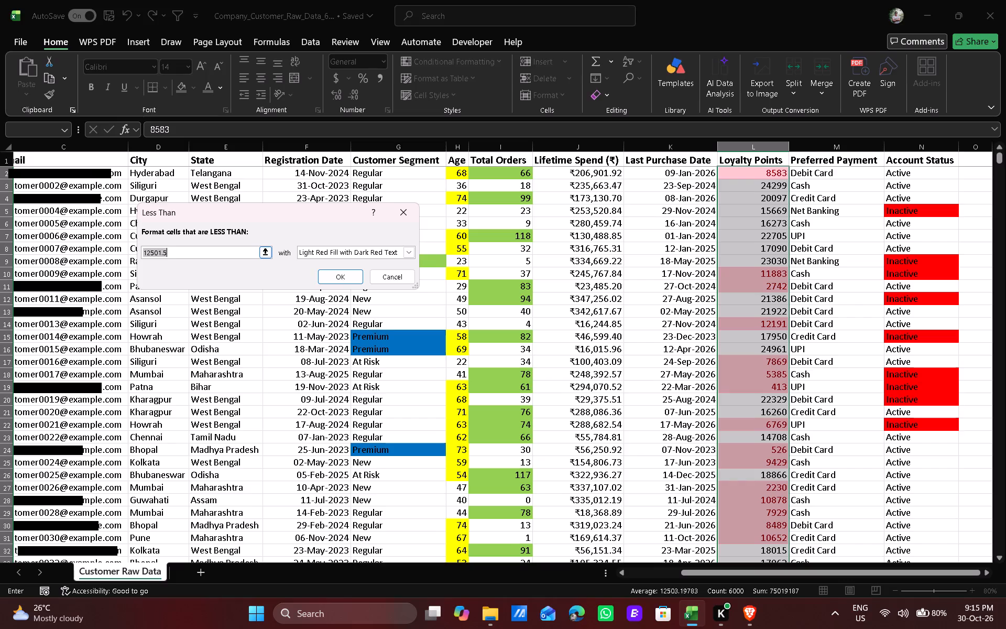
pyautogui.click(184, 254)
pyautogui.press('BackSpace')
pyautogui.press('BackSpace')
pyautogui.press('BackSpace')
pyautogui.press('BackSpace')
pyautogui.press('BackSpace')
pyautogui.press('BackSpace')
pyautogui.press('BackSpace')
pyautogui.press('BackSpace')
pyautogui.press('BackSpace')
pyautogui.press('BackSpace')
pyautogui.press('BackSpace')
pyautogui.press('BackSpace')
pyautogui.press('BackSpace')
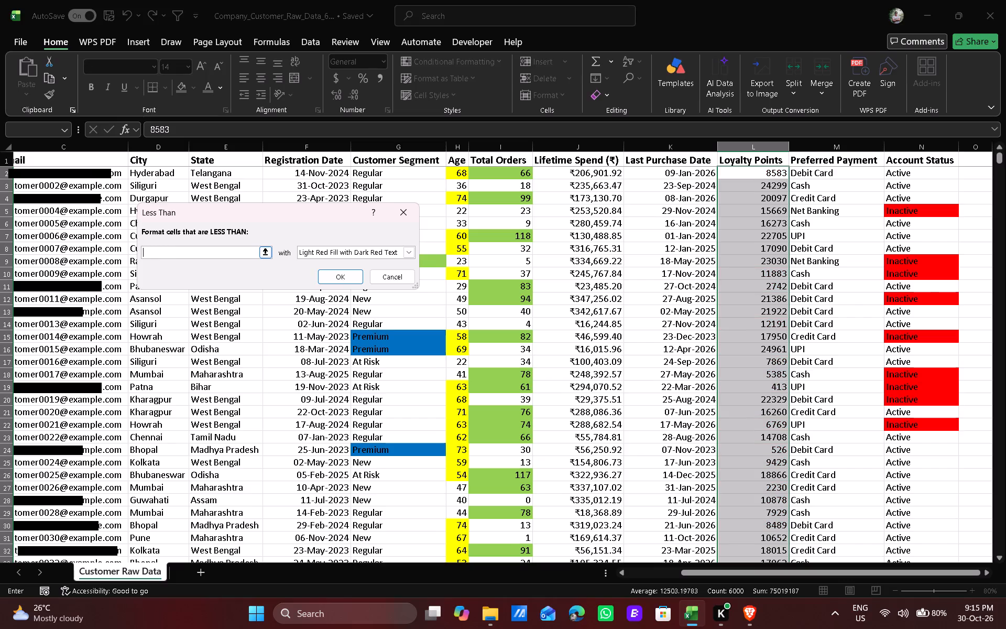
pyautogui.write('1000')
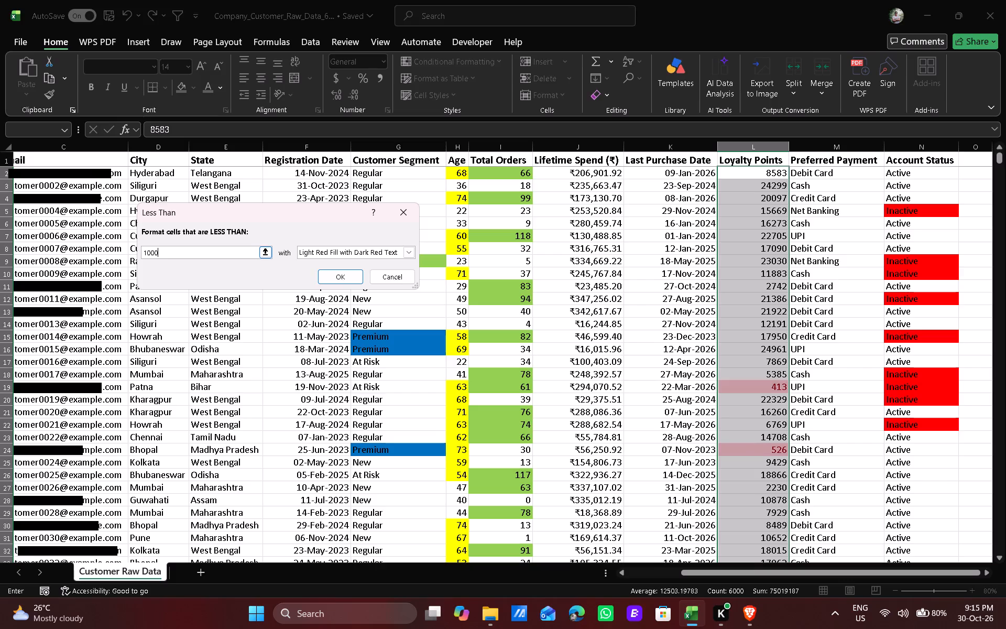
# Give the Loyalty Points rule a custom dark orange fill and apply it.
pyautogui.click(409, 254)
pyautogui.click(360, 316)
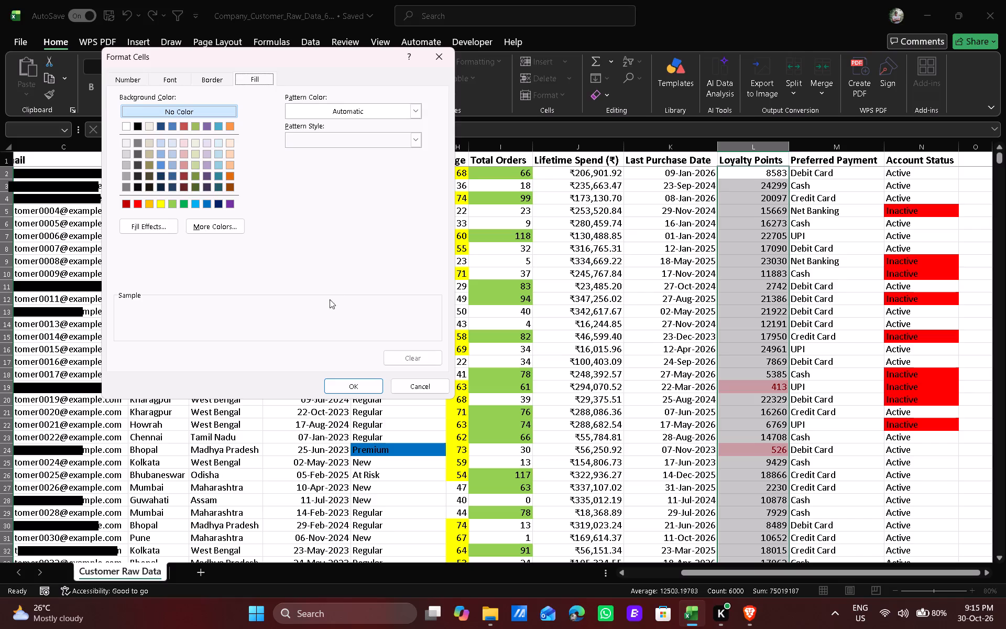
pyautogui.click(150, 204)
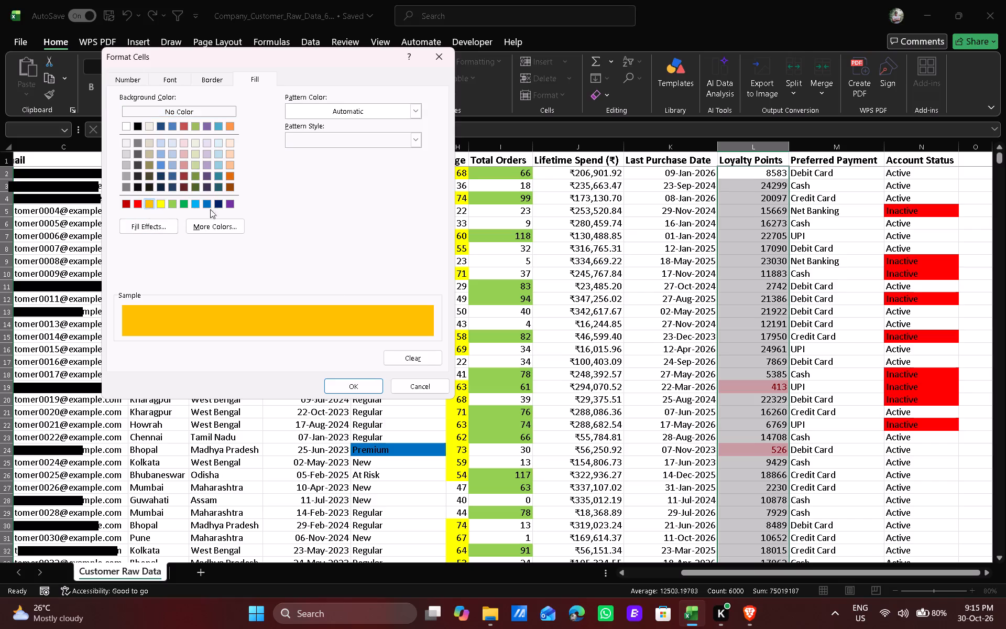
pyautogui.click(231, 177)
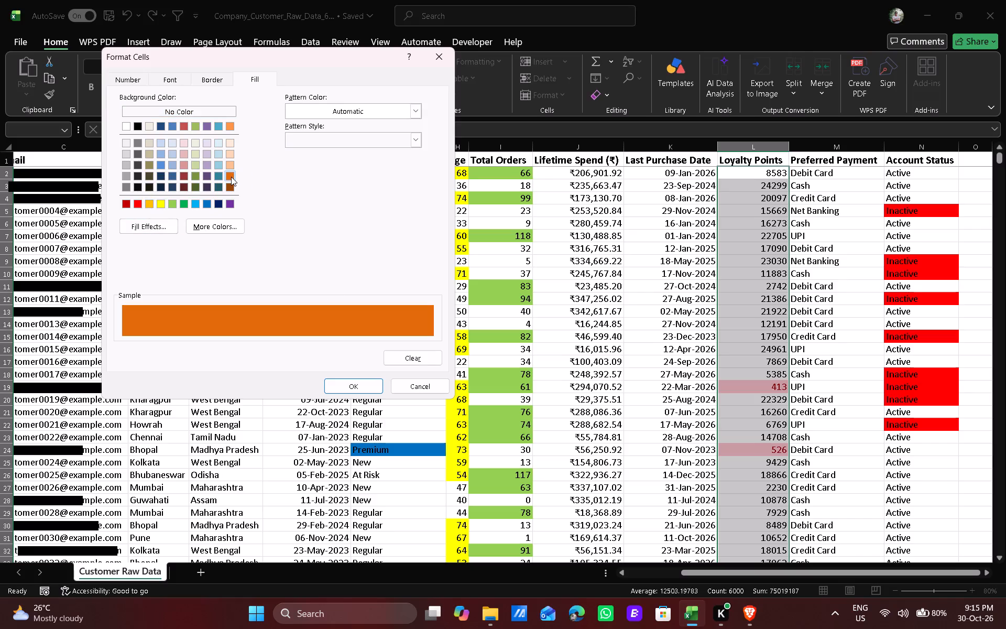
pyautogui.click(365, 387)
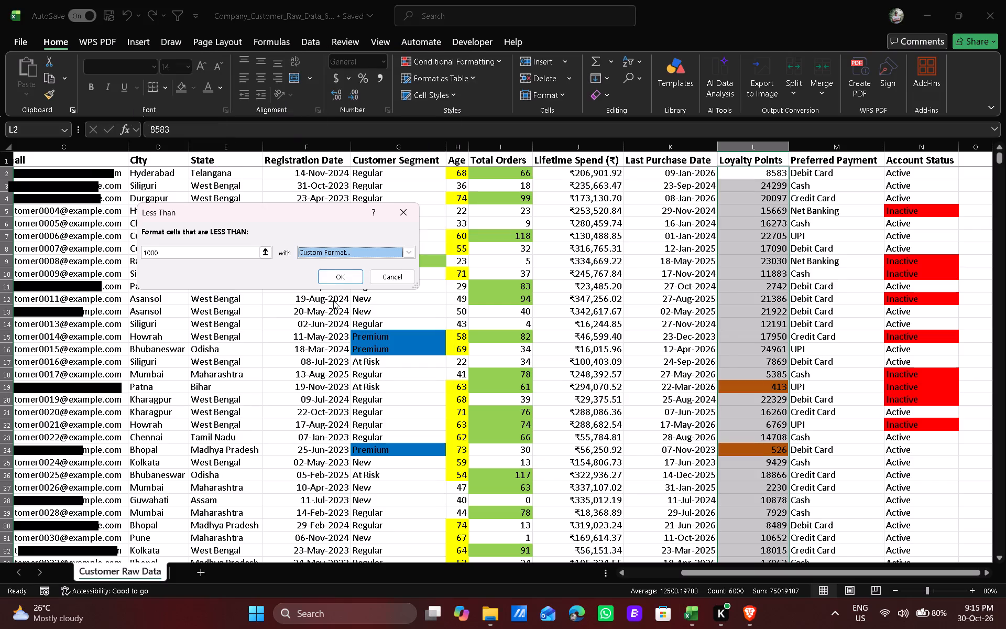
pyautogui.click(343, 281)
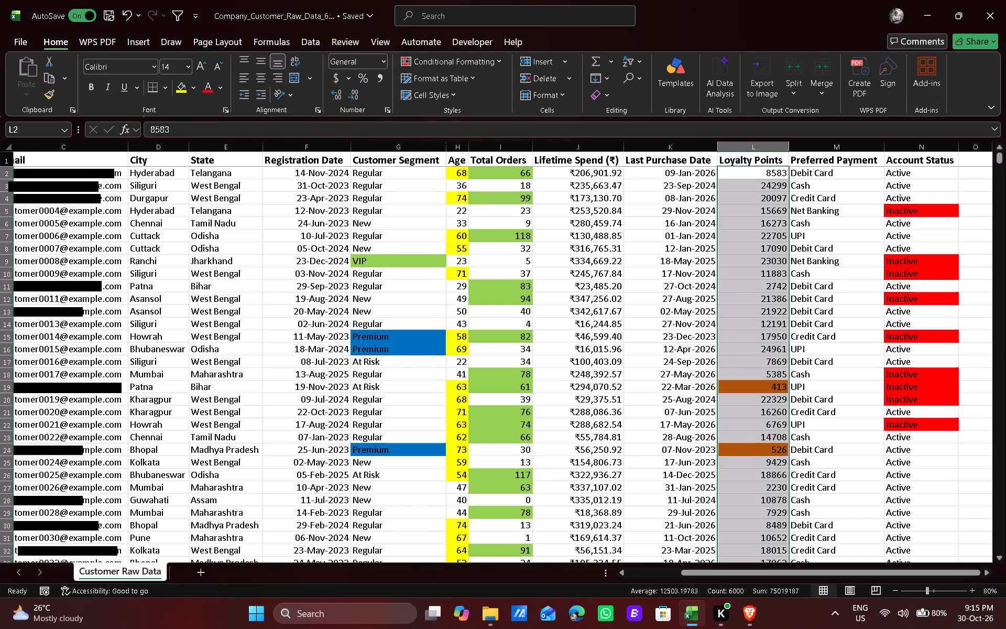
pyautogui.click(770, 219)
pyautogui.click(688, 321)
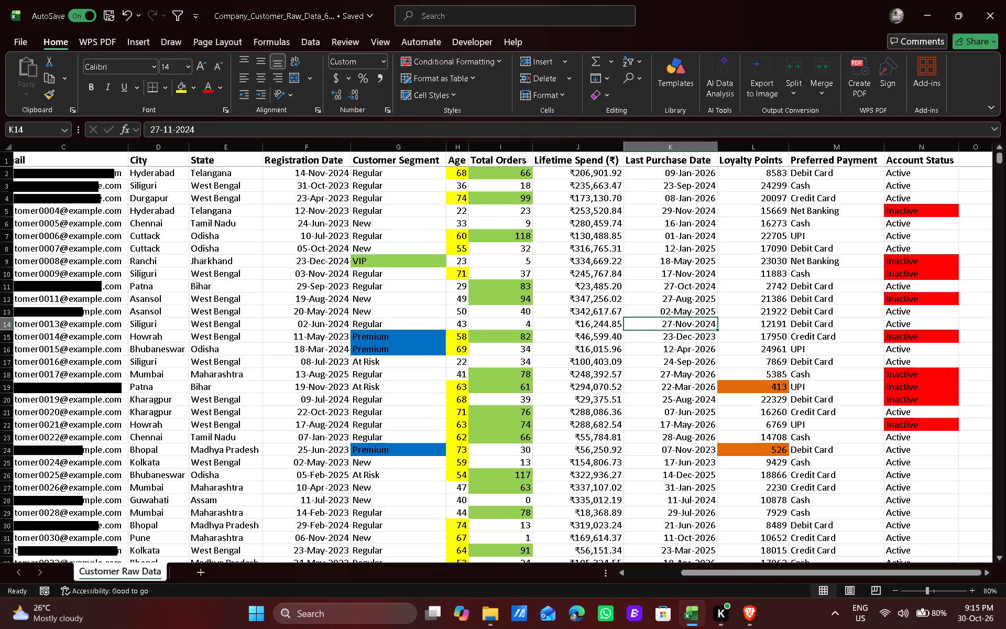
# Check the Loyalty Points column for the orange highlighting across the rows and return to the first rows.
pyautogui.scroll(-4, 514, 223)
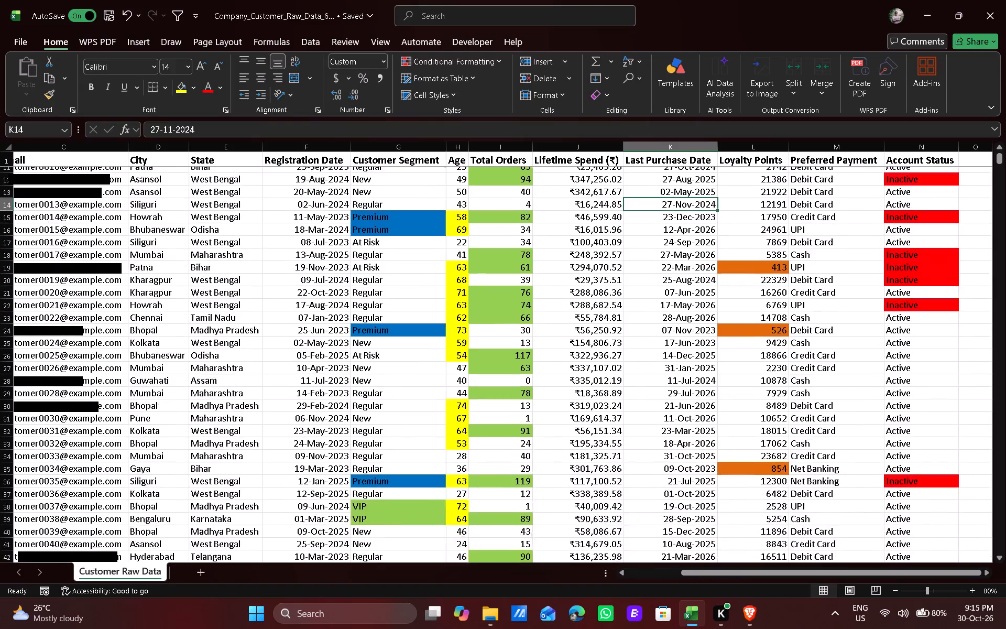
pyautogui.scroll(-12, 511, 240)
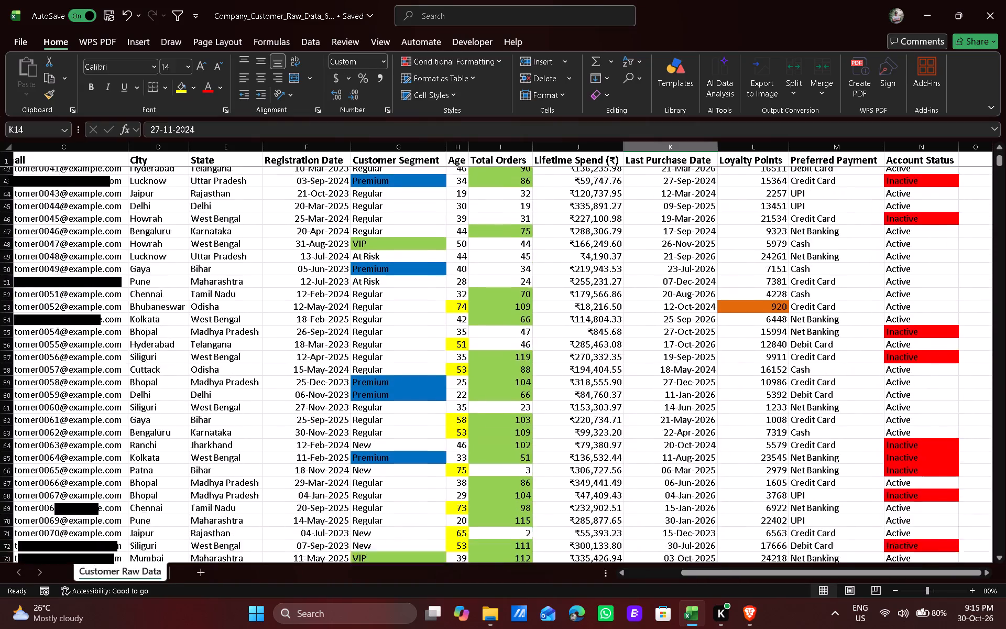
pyautogui.scroll(-12, 511, 240)
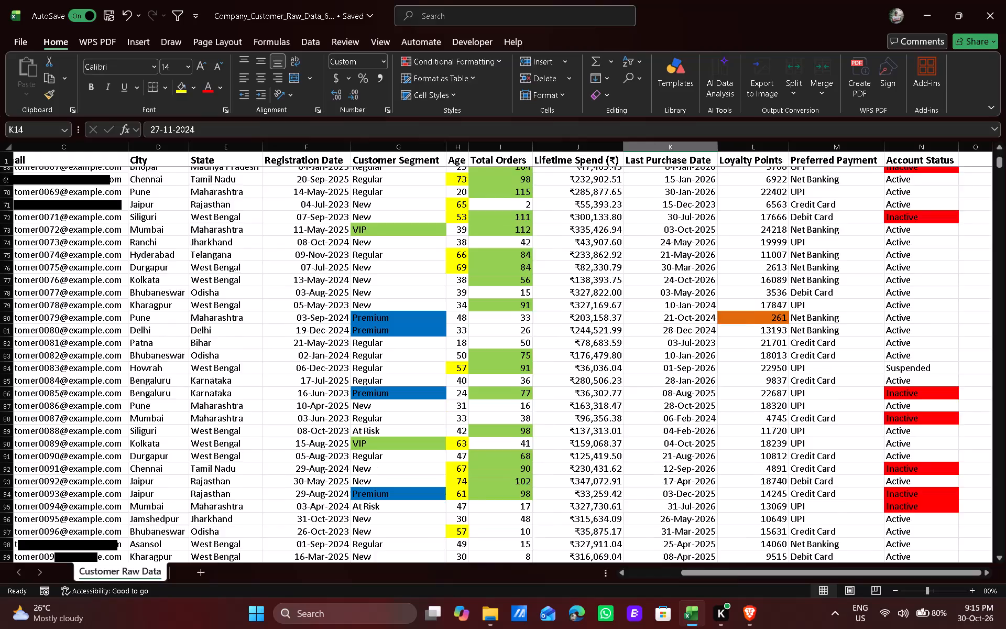
pyautogui.scroll(-11, 511, 240)
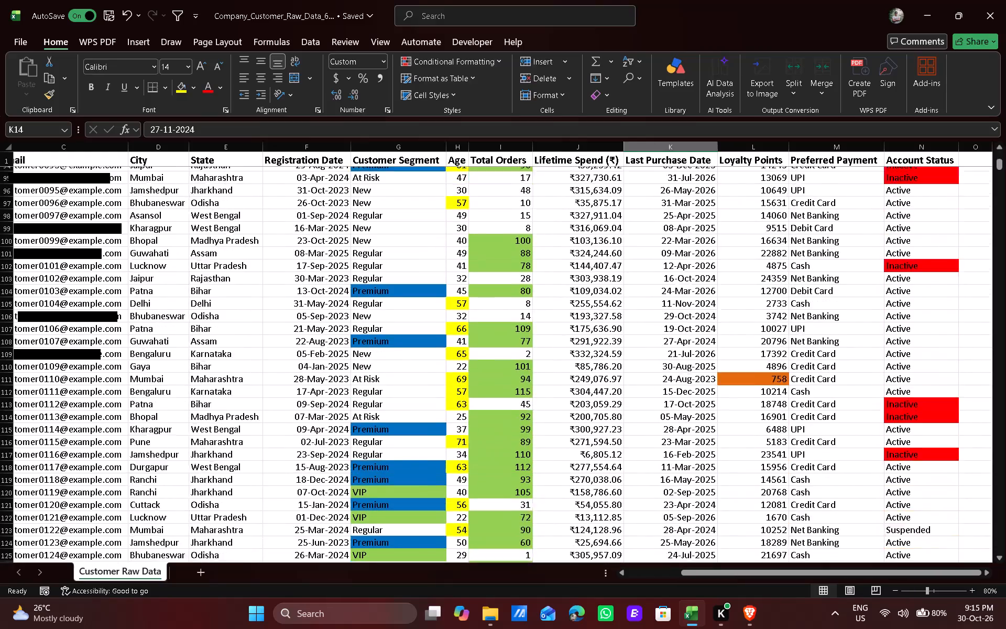
pyautogui.scroll(-4, 511, 240)
pyautogui.scroll(8, 511, 240)
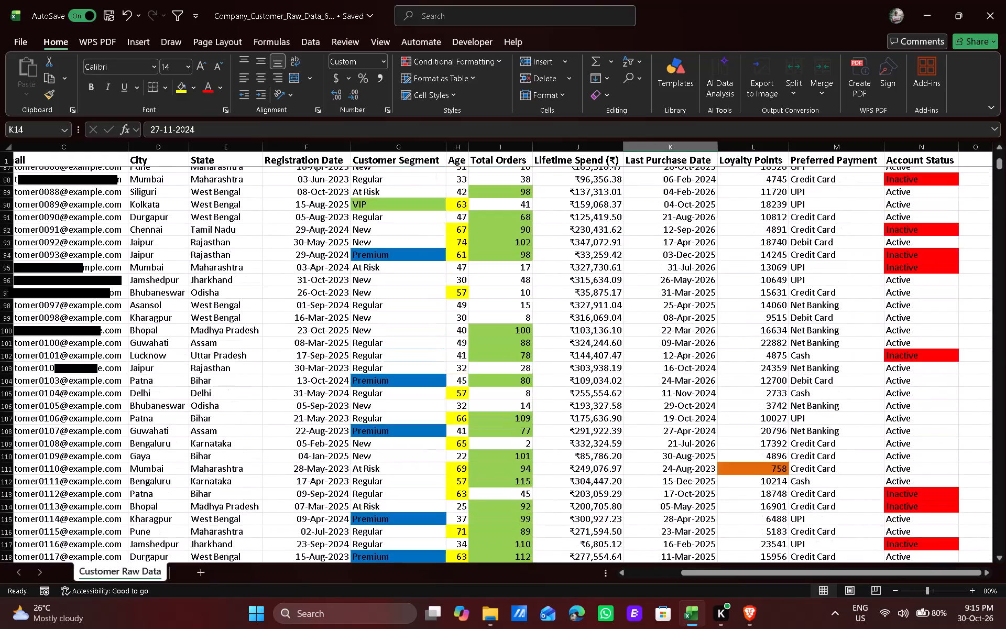
pyautogui.scroll(20, 511, 240)
pyautogui.scroll(2, 511, 240)
pyautogui.scroll(-1, 511, 240)
pyautogui.scroll(2, 511, 240)
pyautogui.scroll(-1, 511, 240)
pyautogui.scroll(7, 511, 240)
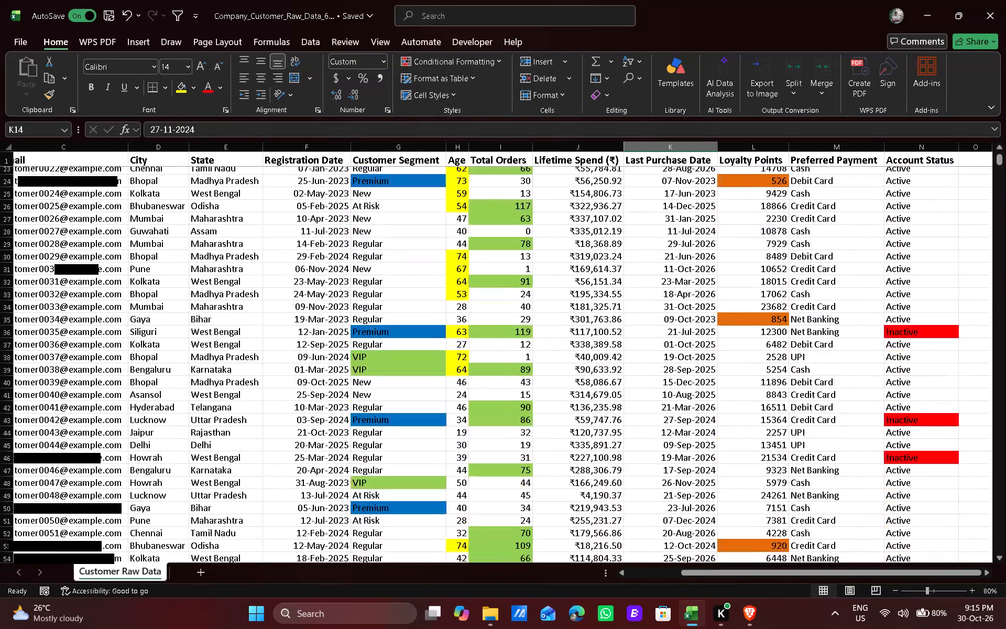
pyautogui.scroll(20, 510, 232)
pyautogui.scroll(9, 510, 232)
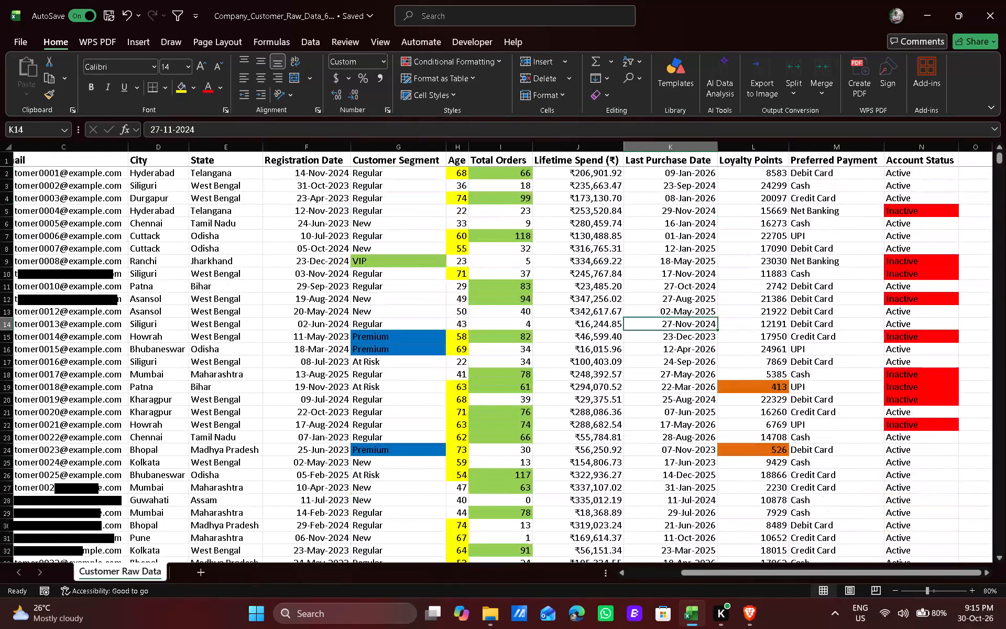
# Start a formula-based formatting rule for all Total Orders values from I2 to the last data row, using the formula =$I2="0".
pyautogui.click(523, 175)
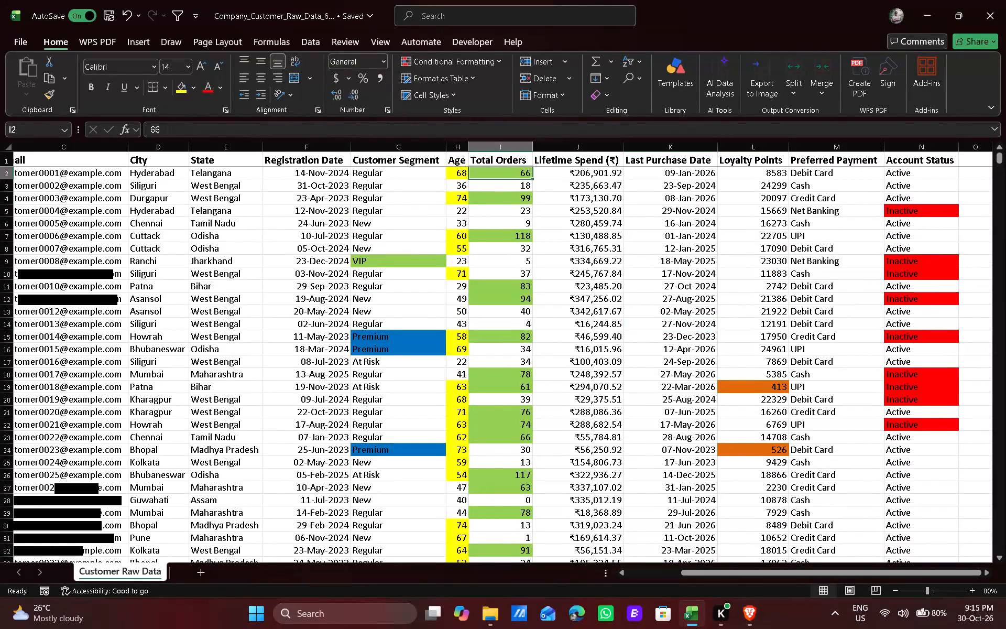
pyautogui.scroll(8, 503, 194)
pyautogui.hotkey('ctrl', 'shift', 'Down')
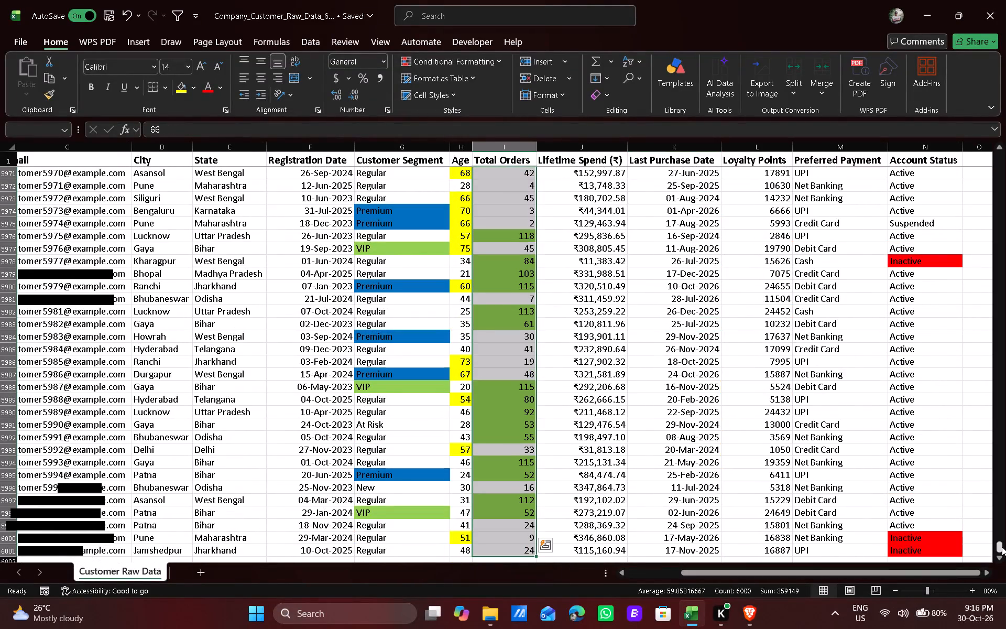
pyautogui.moveTo(1000, 548); pyautogui.dragTo(1000, 150)
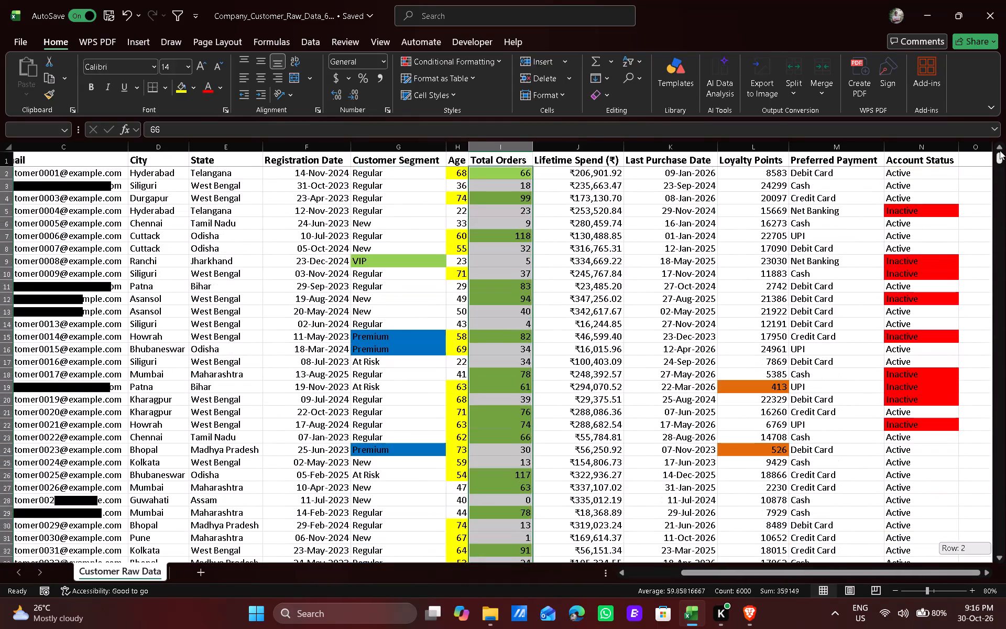
pyautogui.moveTo(1000, 150); pyautogui.dragTo(1000, 149)
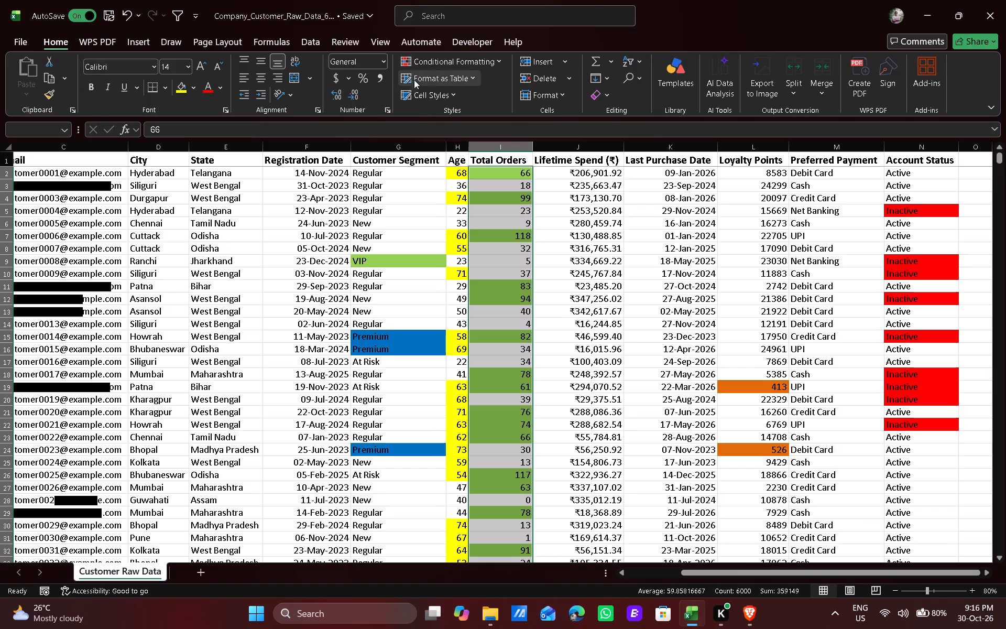
pyautogui.click(455, 56)
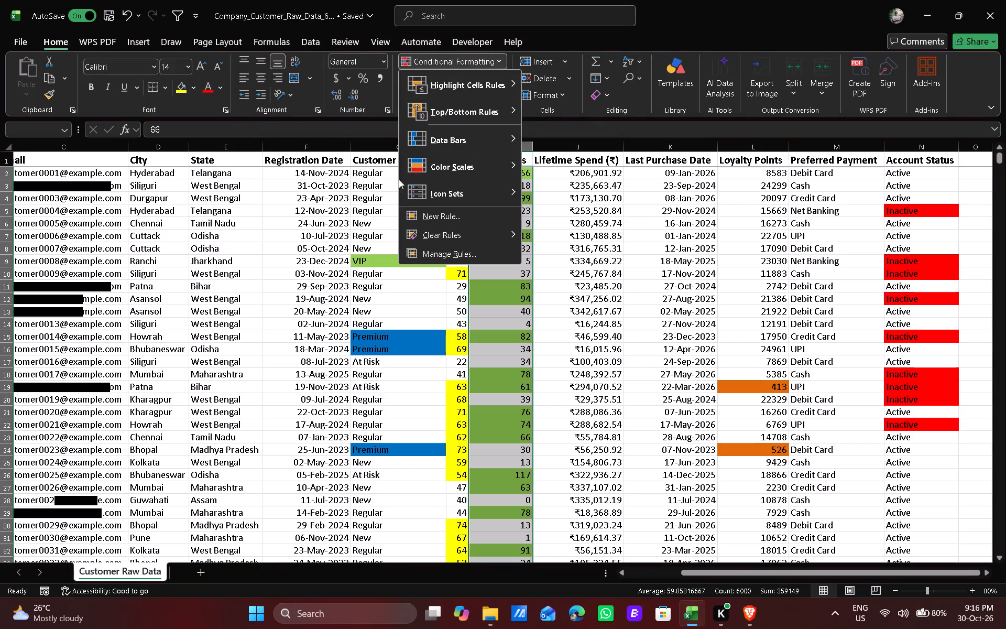
pyautogui.click(442, 219)
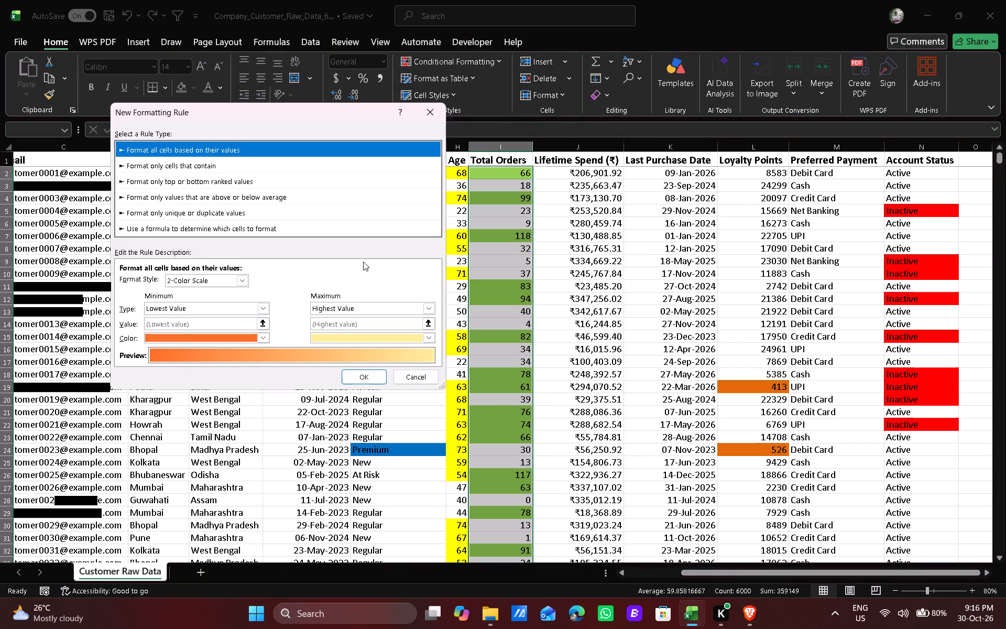
pyautogui.click(256, 227)
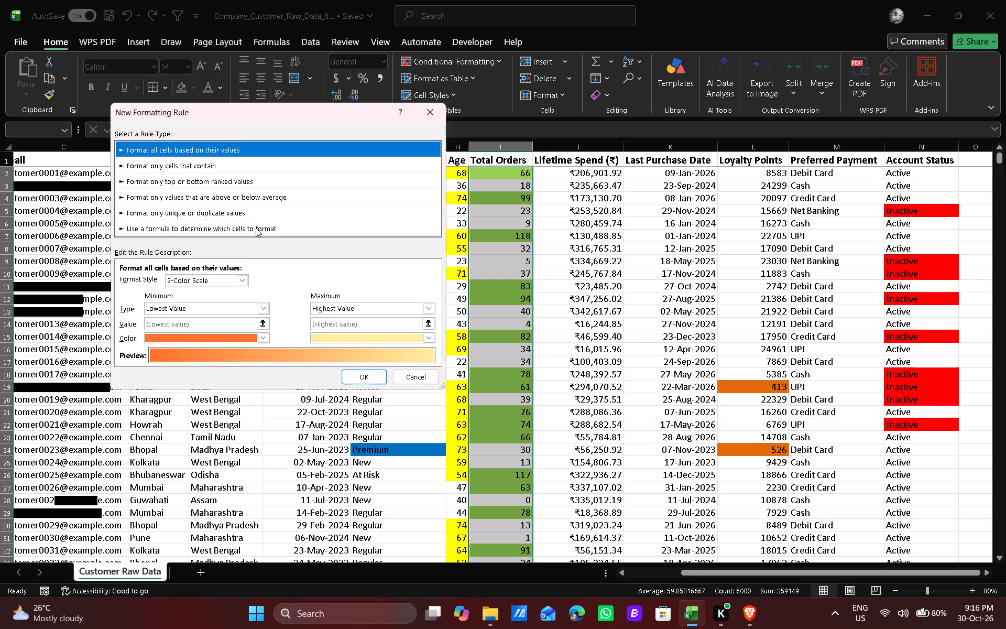
pyautogui.click(205, 275)
pyautogui.click(205, 283)
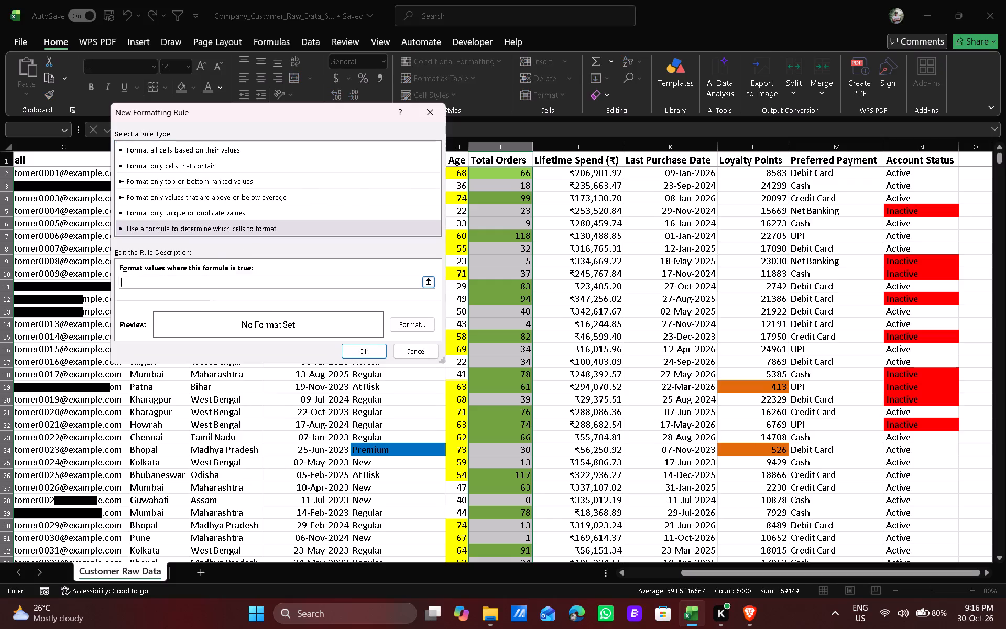
pyautogui.click(486, 173)
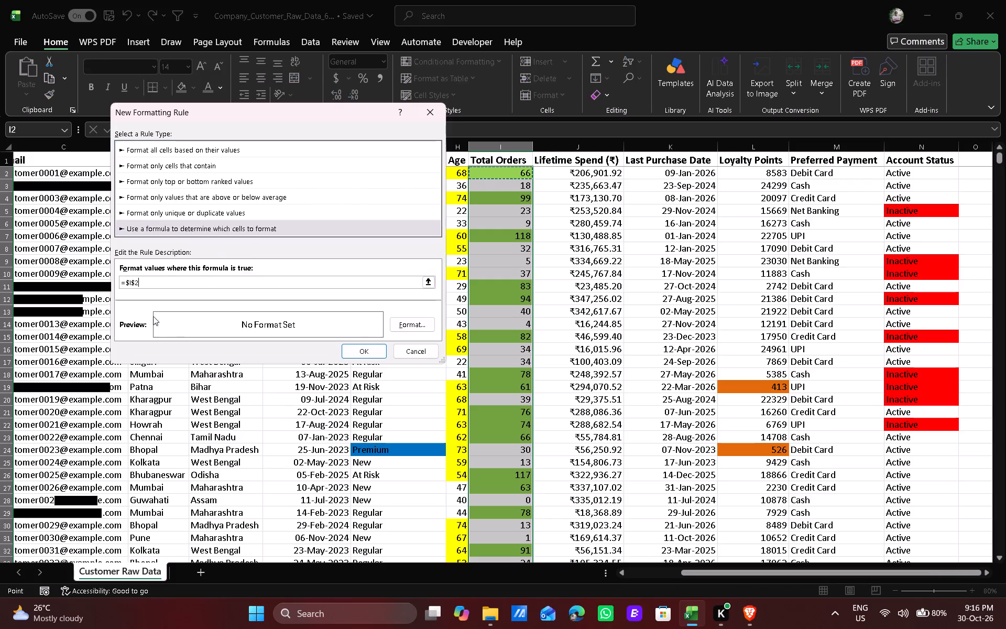
pyautogui.click(133, 280)
pyautogui.press('BackSpace')
pyautogui.click(171, 283)
pyautogui.press('=')
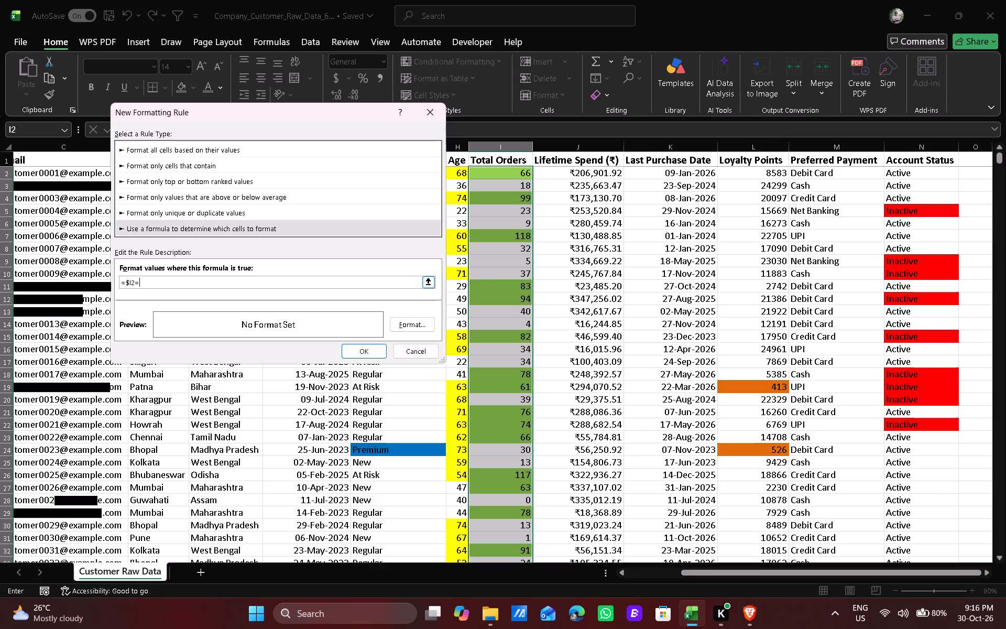
pyautogui.hotkey('shift', '"')
pyautogui.press('0')
pyautogui.hotkey('shift', '"')
# Give the Total Orders formula rule a red fill and apply it.
pyautogui.click(431, 321)
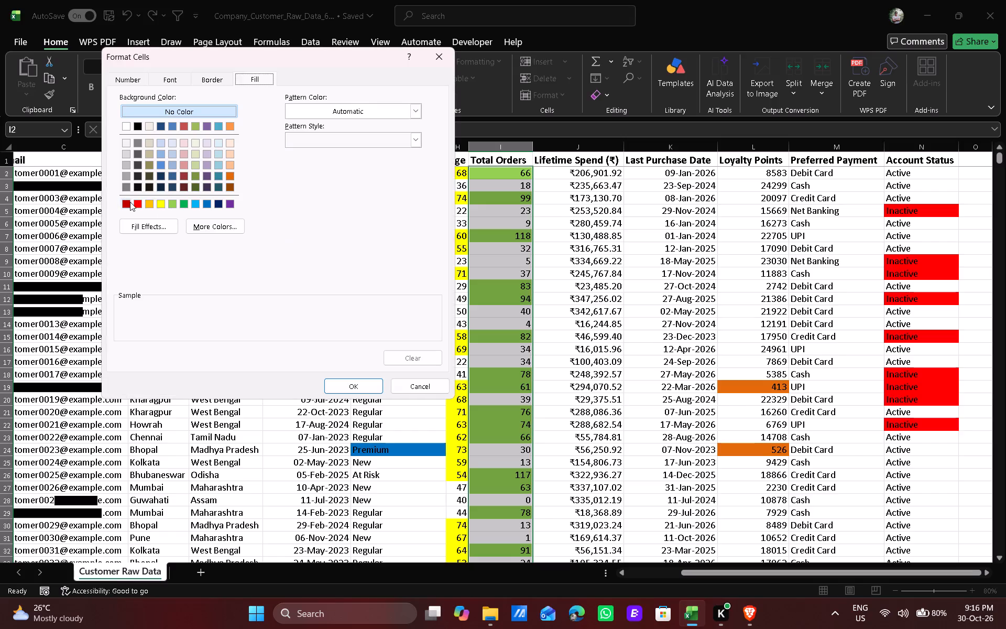
pyautogui.click(135, 202)
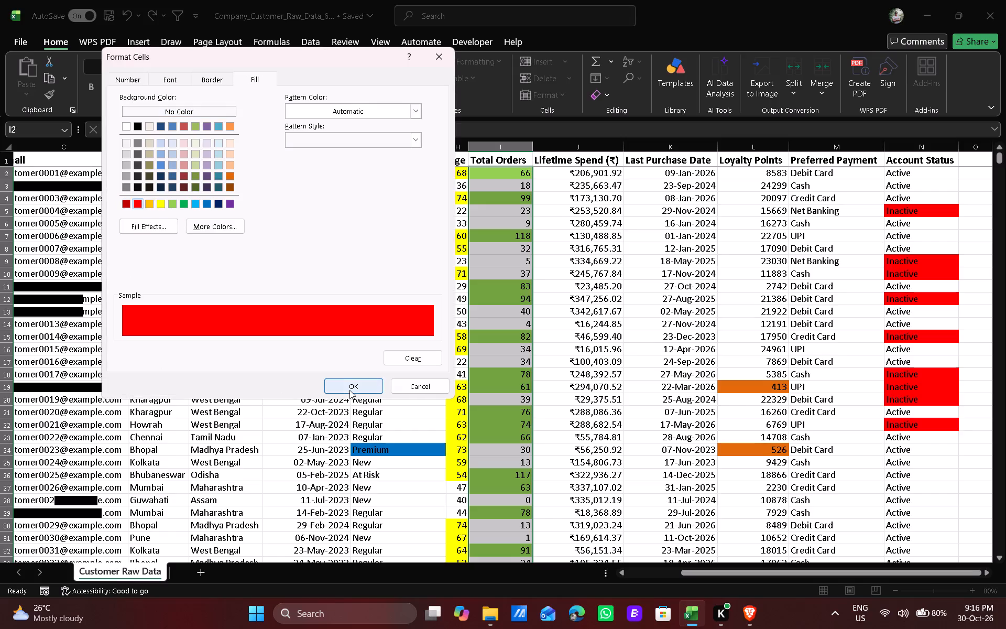
pyautogui.click(349, 390)
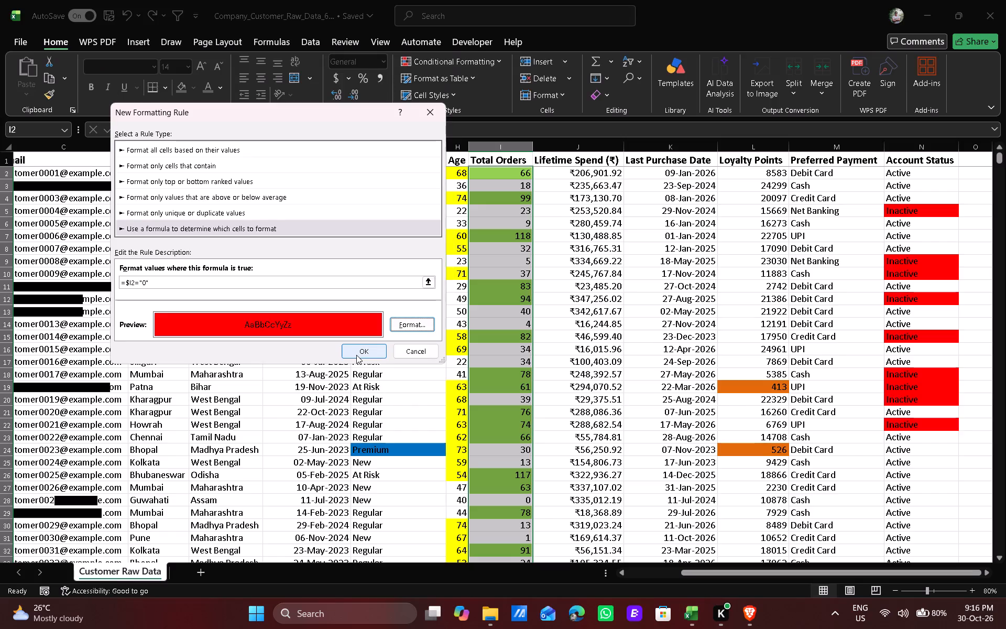
pyautogui.click(356, 355)
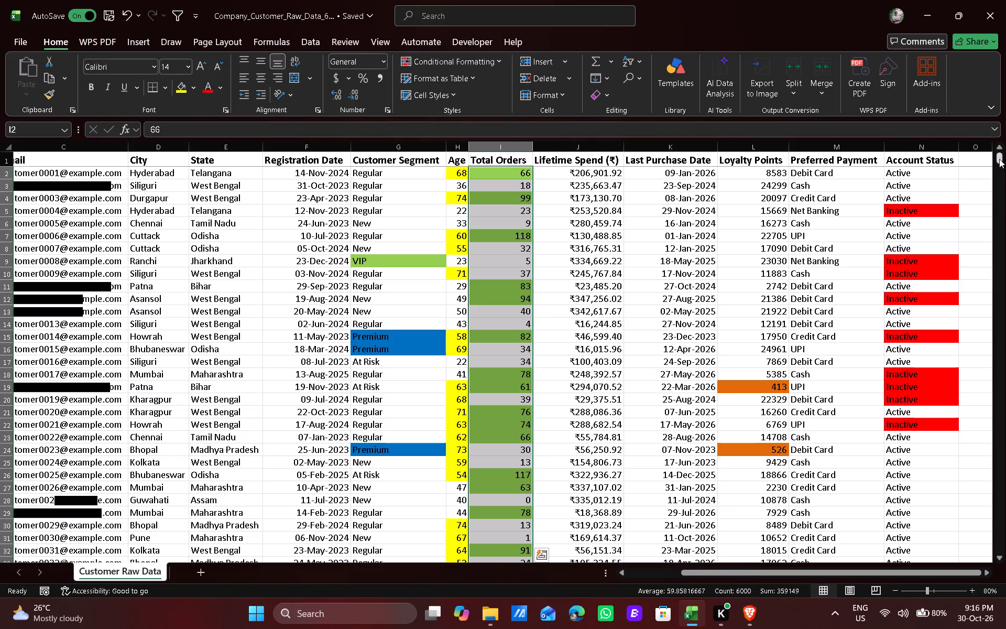
# Check the Total Orders column for red highlighting down to the last data row and return to the first rows.
pyautogui.moveTo(1000, 157); pyautogui.dragTo(1000, 188)
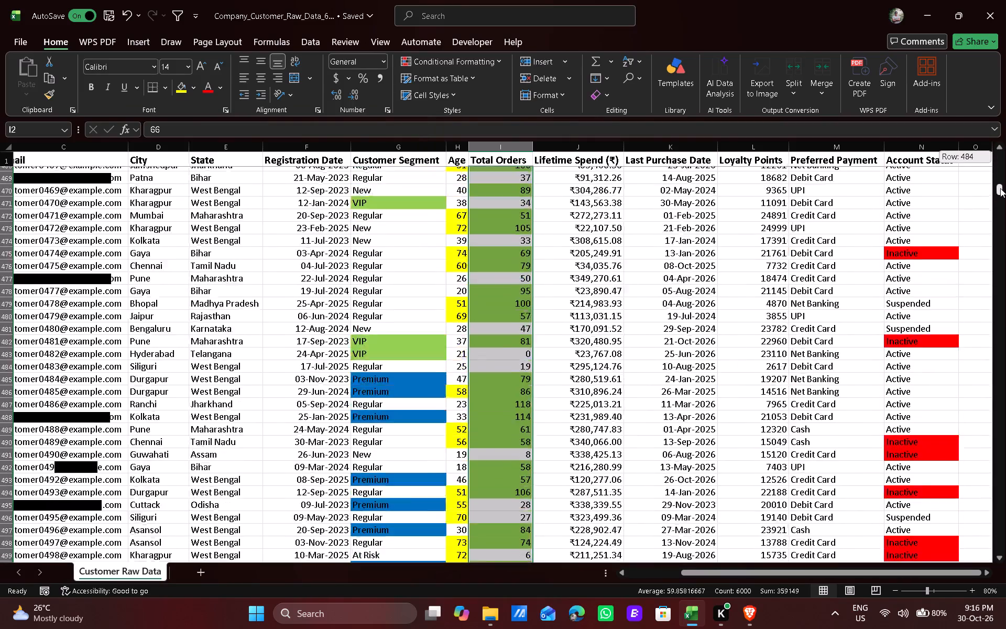
pyautogui.moveTo(1000, 188); pyautogui.dragTo(1000, 220)
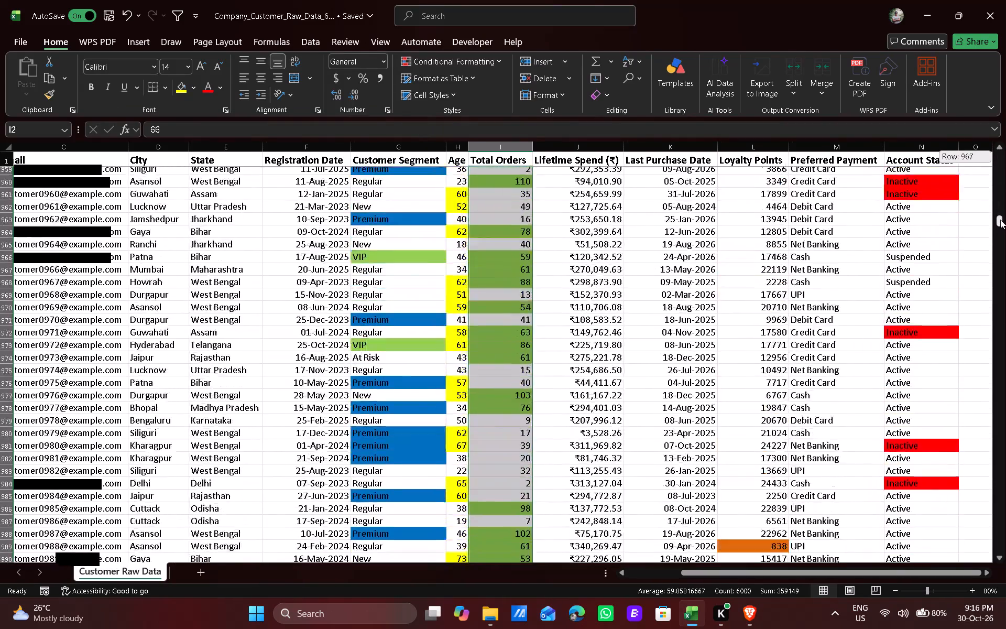
pyautogui.moveTo(1000, 220); pyautogui.dragTo(1000, 267)
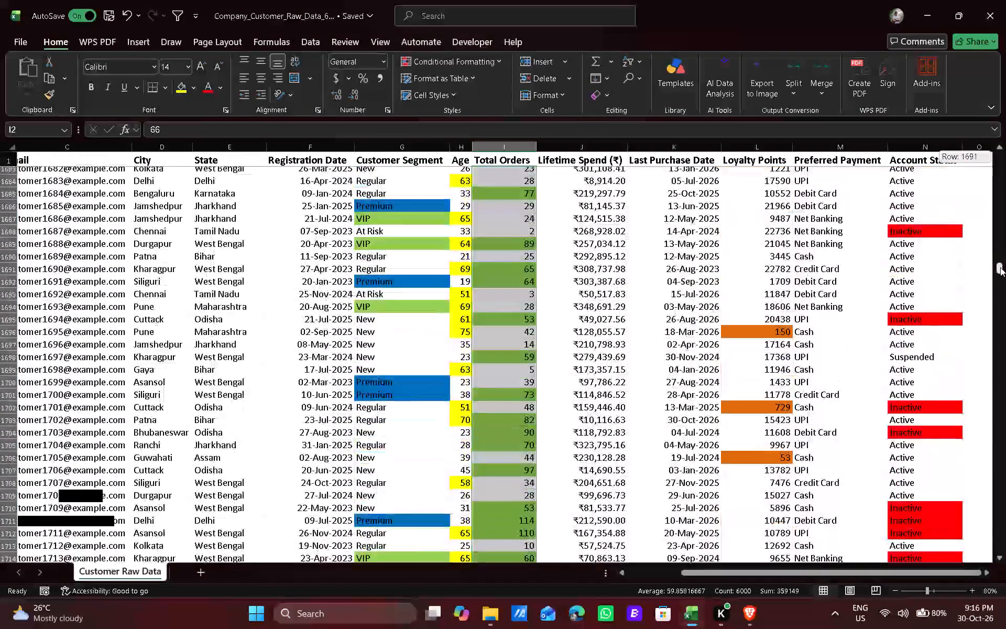
pyautogui.moveTo(1000, 267); pyautogui.dragTo(1000, 292)
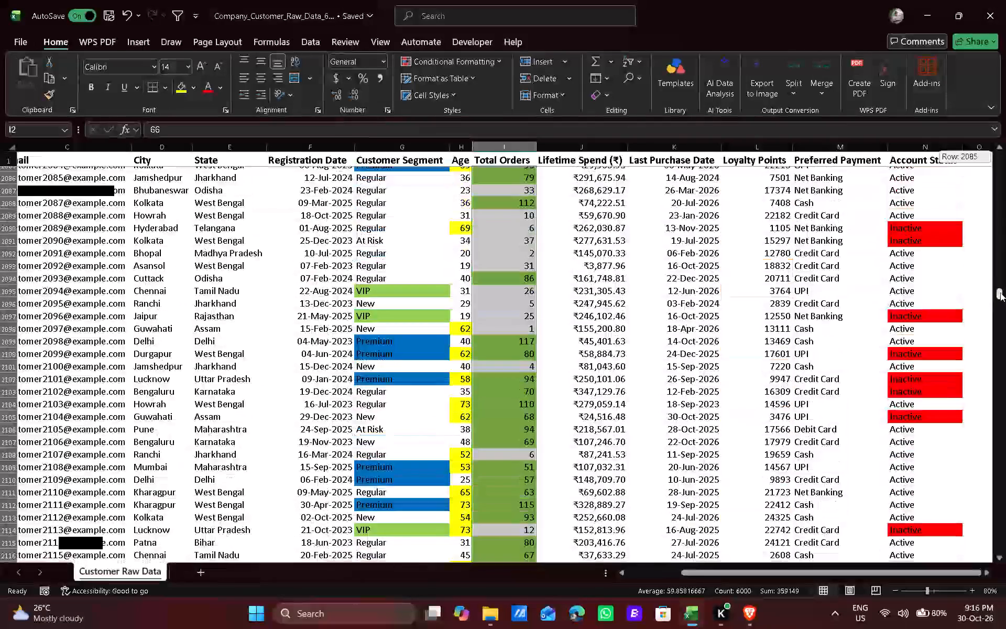
pyautogui.moveTo(1000, 292); pyautogui.dragTo(1000, 340)
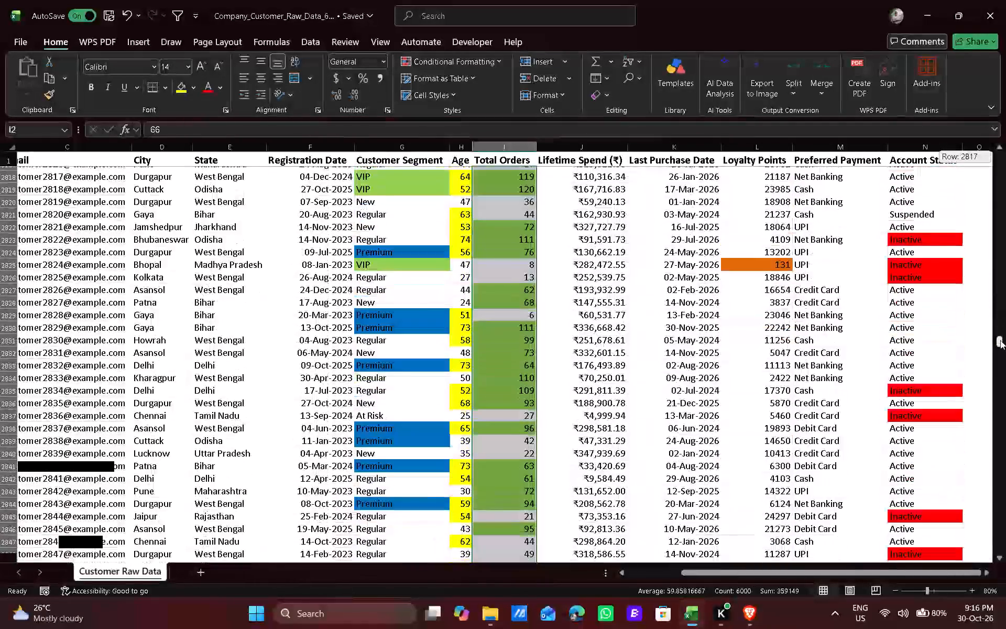
pyautogui.moveTo(1000, 340); pyautogui.dragTo(1003, 393)
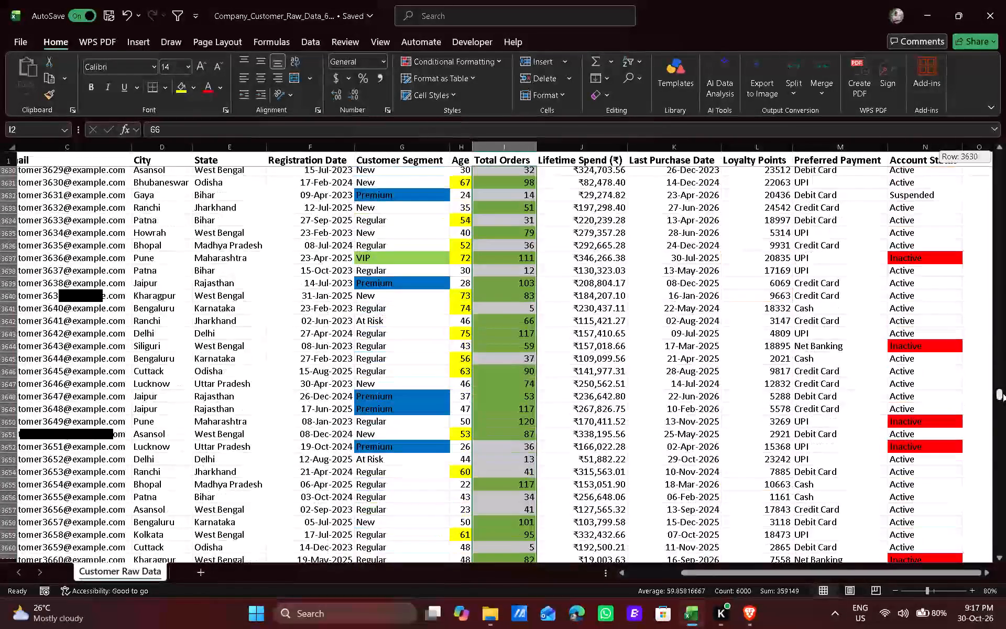
pyautogui.moveTo(1003, 393); pyautogui.dragTo(1002, 486)
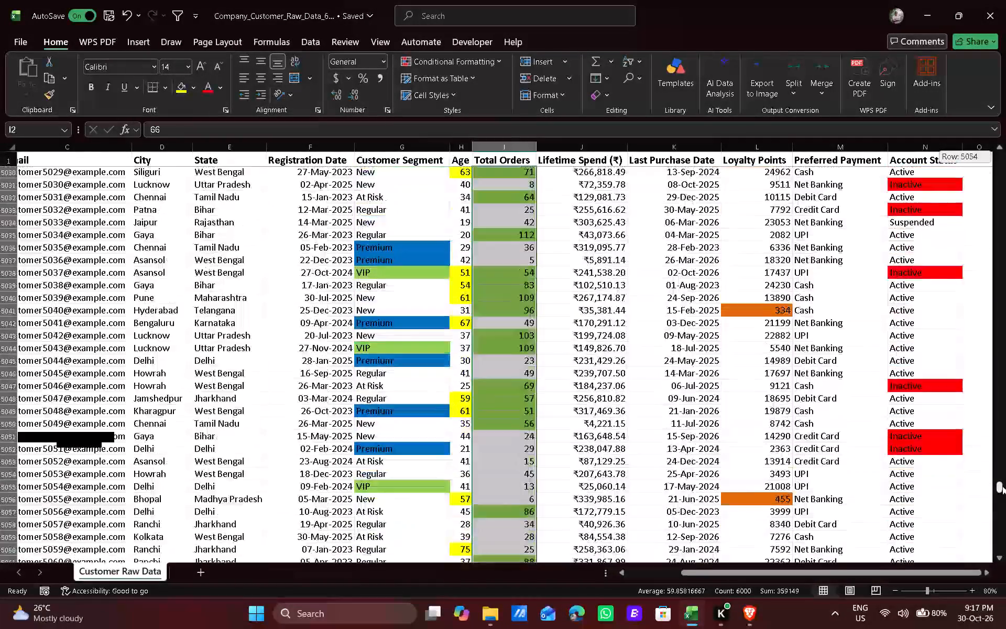
pyautogui.moveTo(1002, 486); pyautogui.dragTo(995, 554)
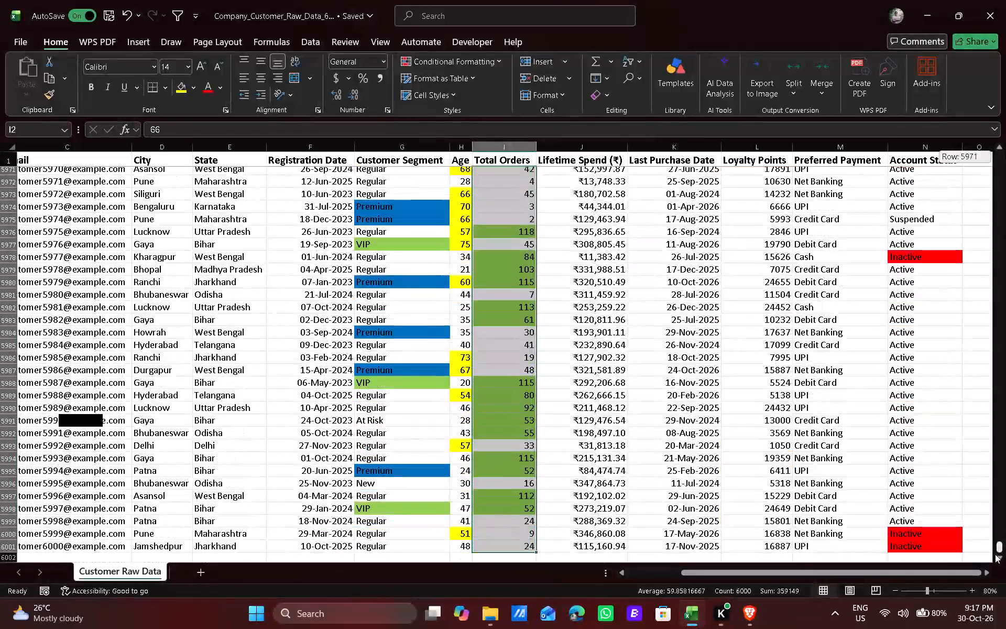
pyautogui.moveTo(995, 554); pyautogui.dragTo(994, 124)
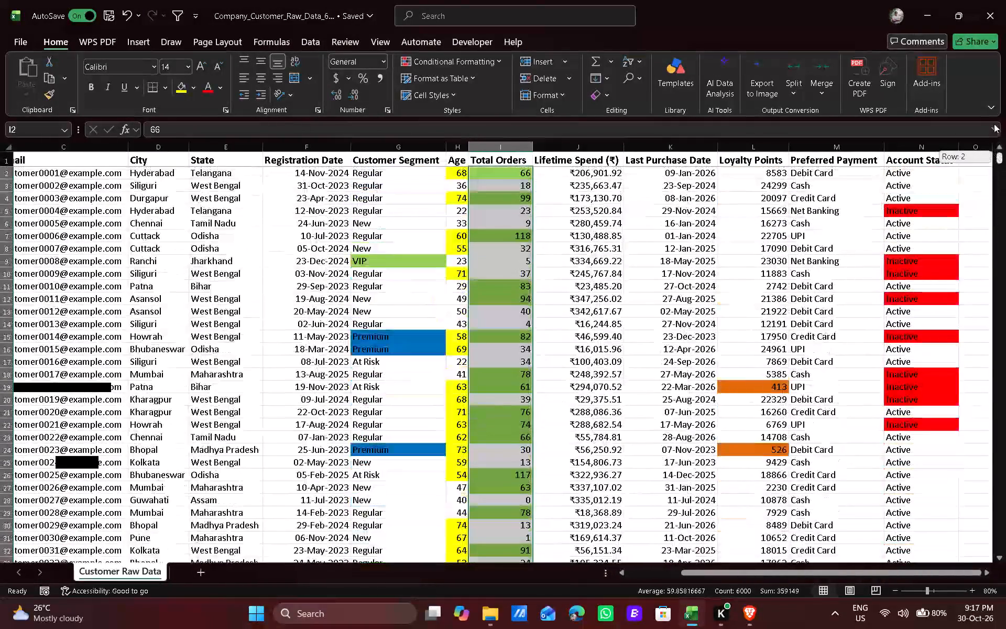
pyautogui.moveTo(994, 124); pyautogui.dragTo(994, 123)
# Edit the red Total Orders formula rule so its formula reads =$I2="1" and apply the change.
pyautogui.click(476, 59)
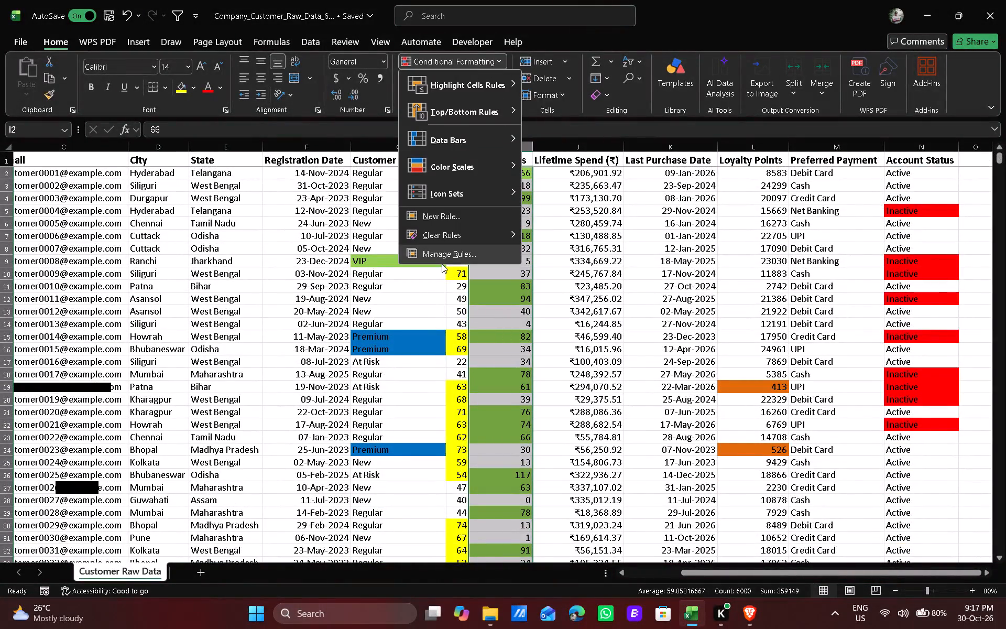
pyautogui.click(452, 255)
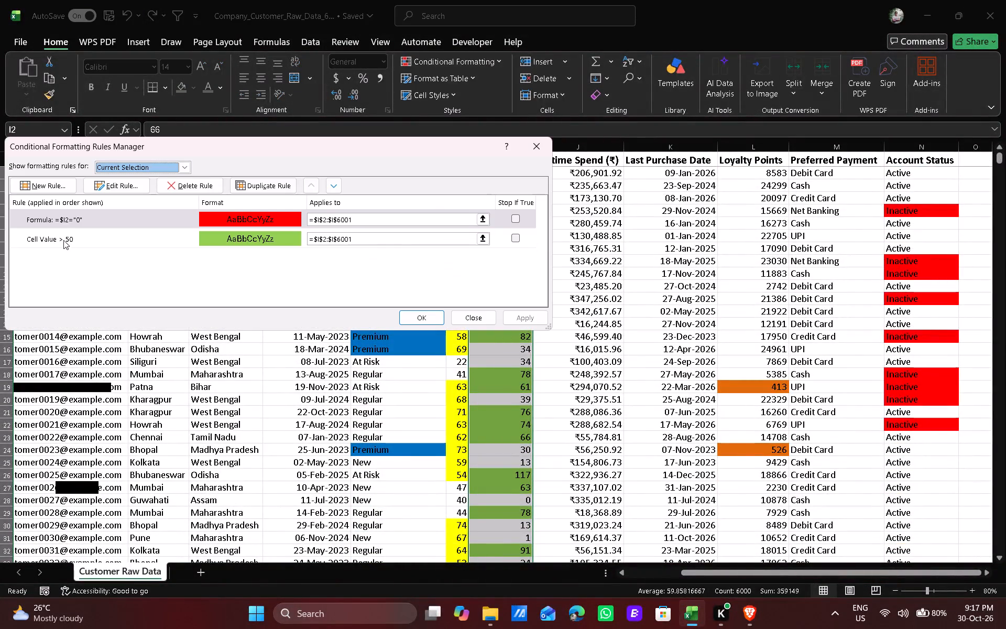
pyautogui.doubleClick(93, 225)
pyautogui.click(145, 277)
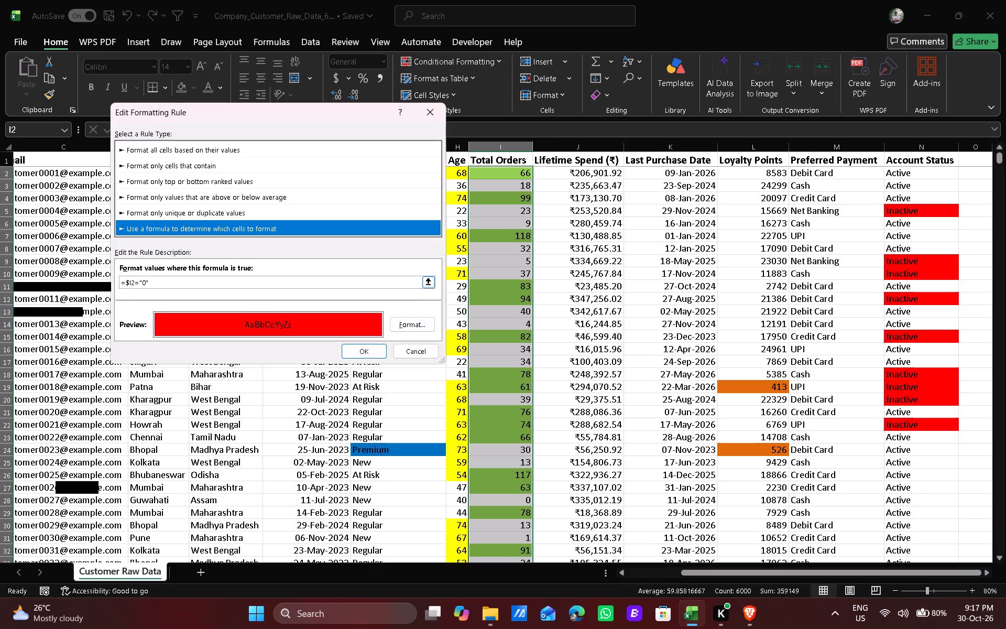
pyautogui.click(145, 280)
pyautogui.press('BackSpace')
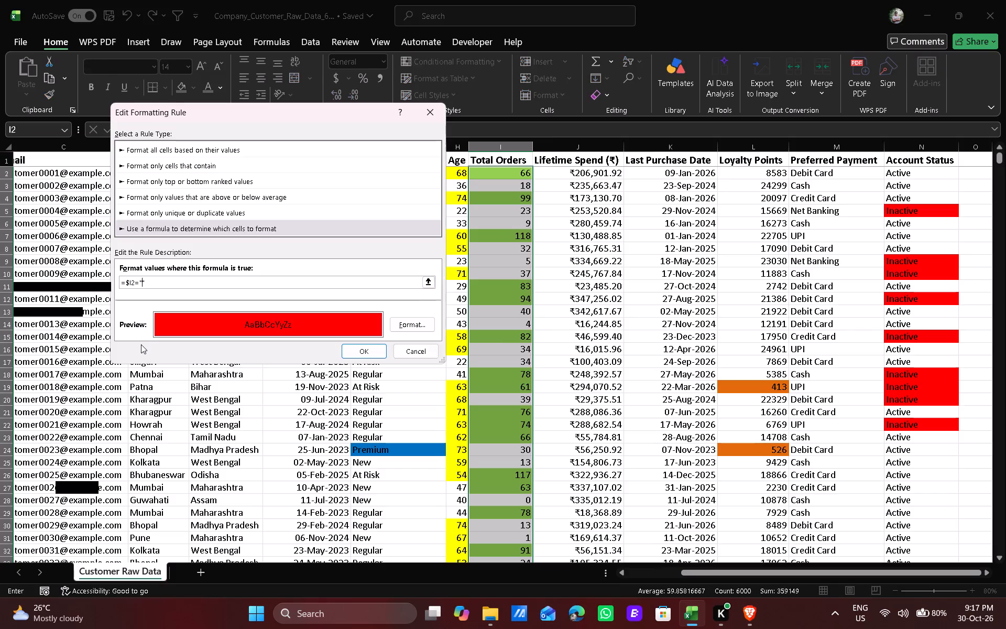
pyautogui.press('1')
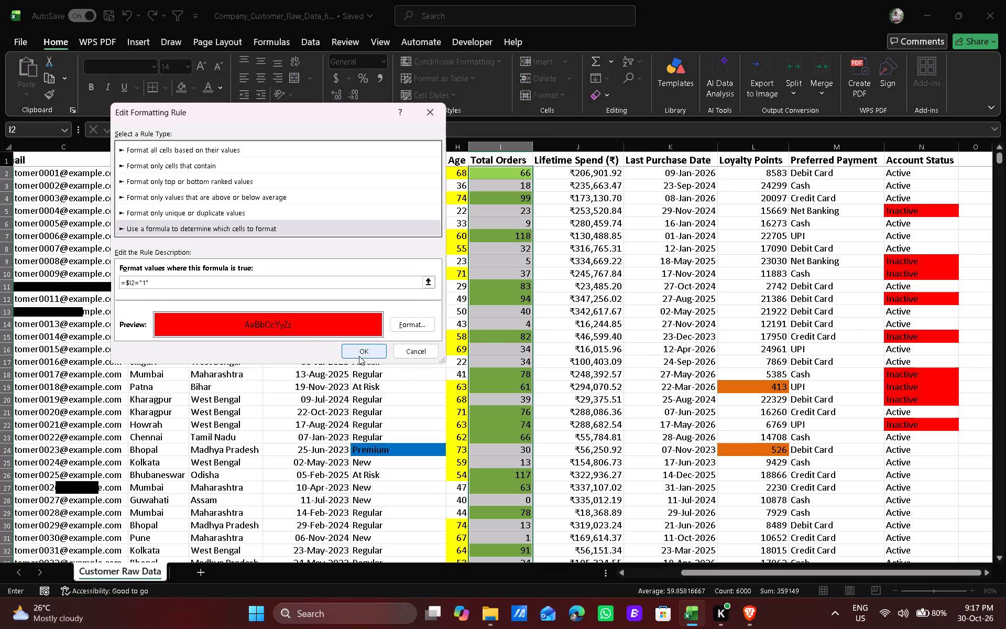
pyautogui.click(359, 356)
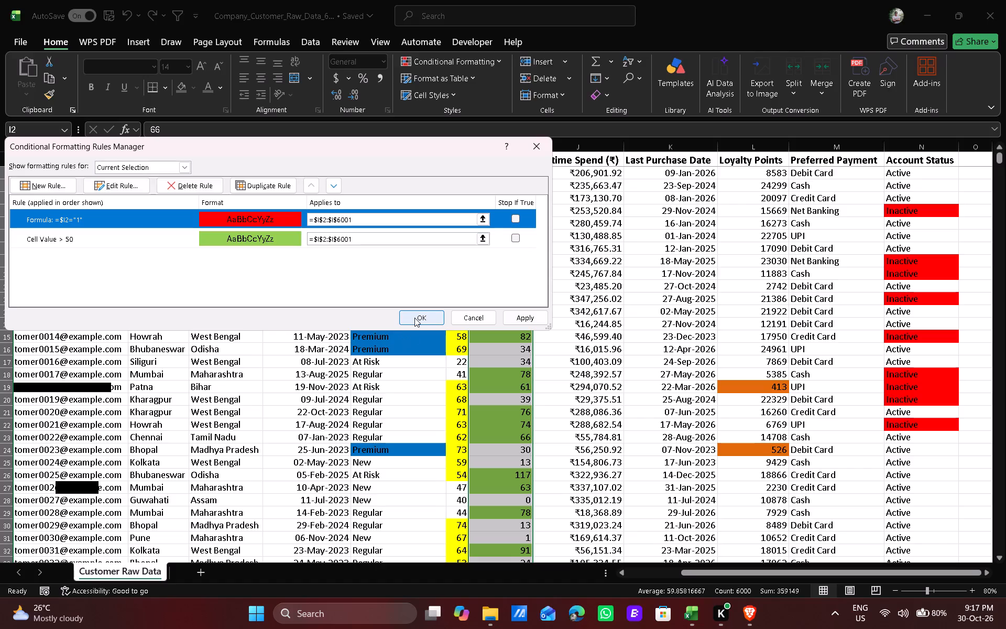
pyautogui.click(414, 318)
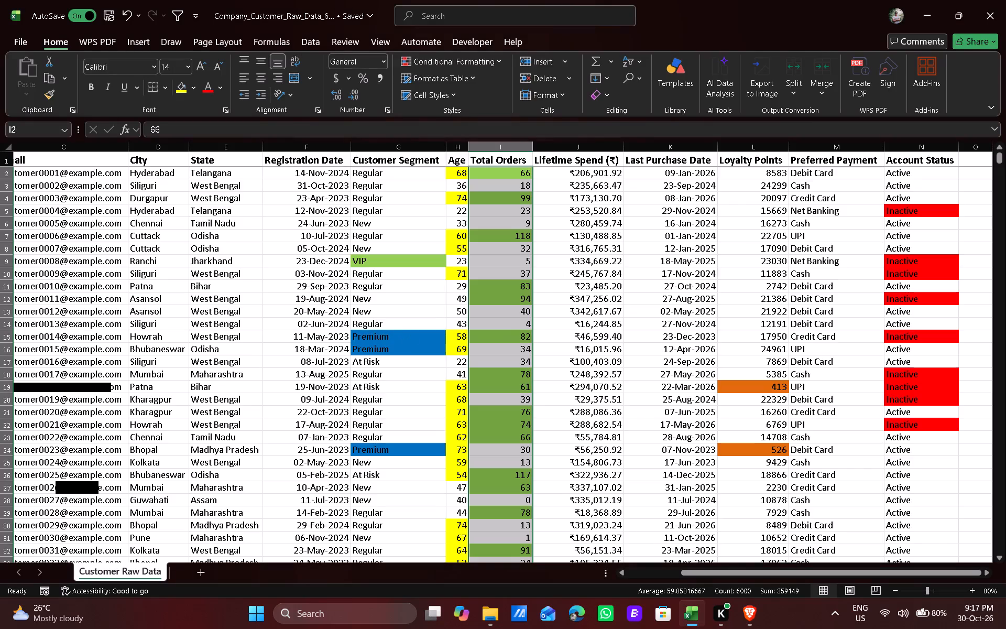
# Check the Total Orders column for red highlighting down to the last data row and return to the first rows.
pyautogui.moveTo(999, 154); pyautogui.dragTo(1002, 171)
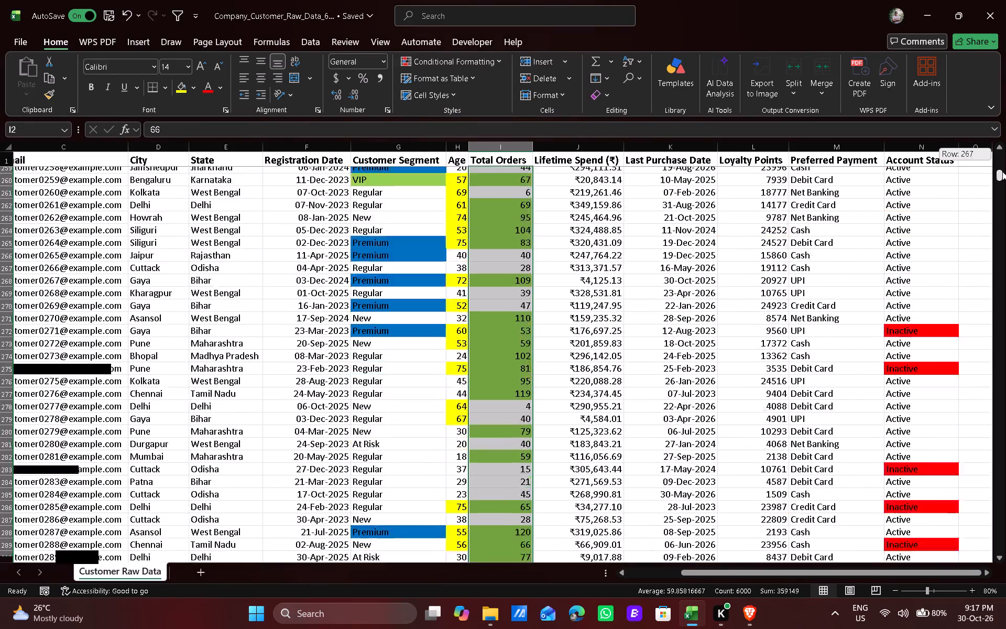
pyautogui.moveTo(1002, 171); pyautogui.dragTo(1003, 257)
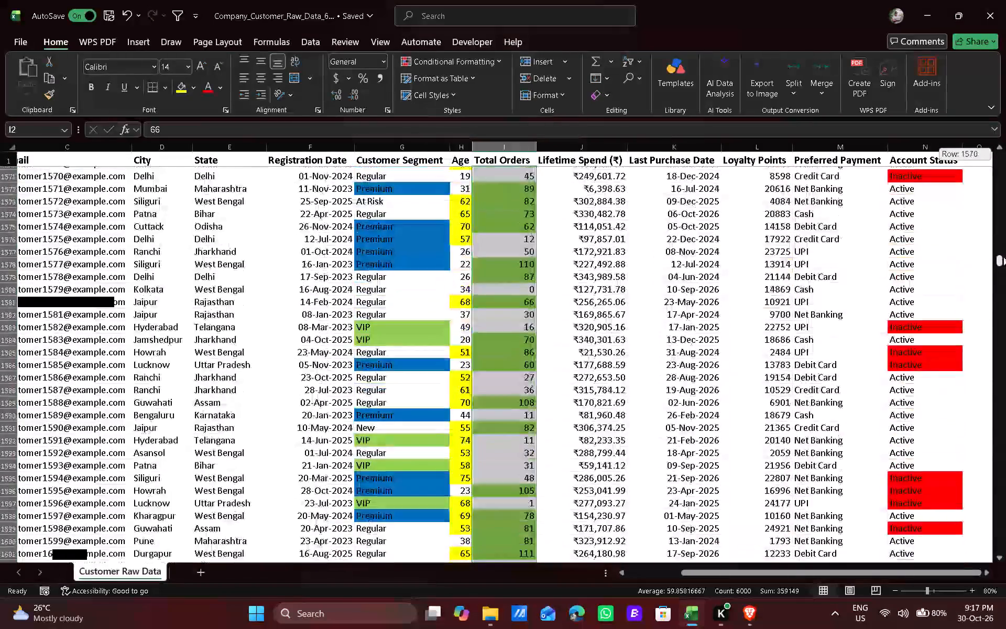
pyautogui.moveTo(1003, 257); pyautogui.dragTo(1003, 299)
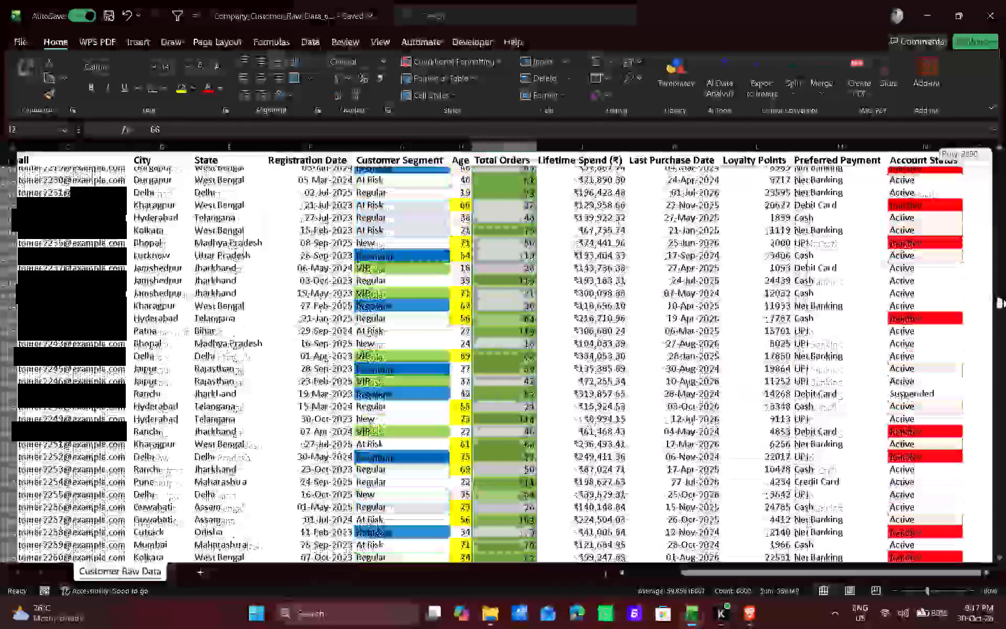
pyautogui.moveTo(1003, 299); pyautogui.dragTo(1003, 280)
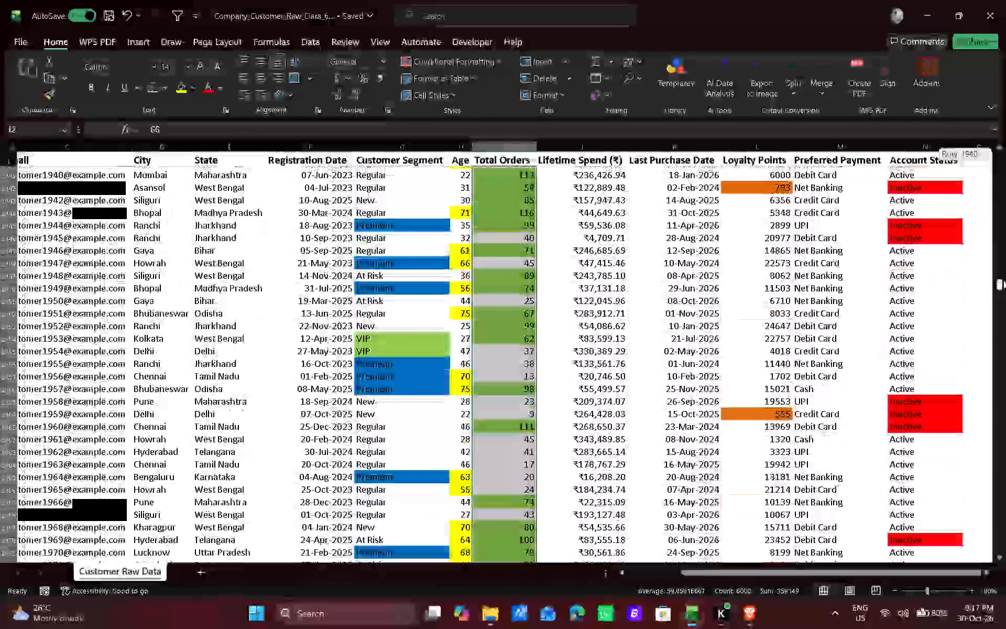
pyautogui.moveTo(1003, 280); pyautogui.dragTo(1003, 284)
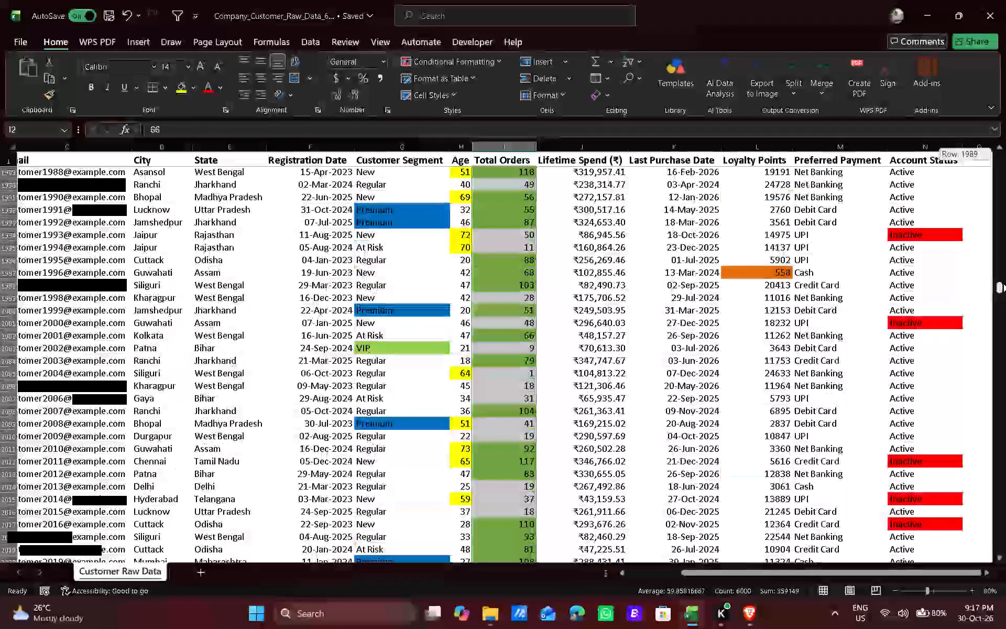
pyautogui.moveTo(1003, 284); pyautogui.dragTo(1002, 305)
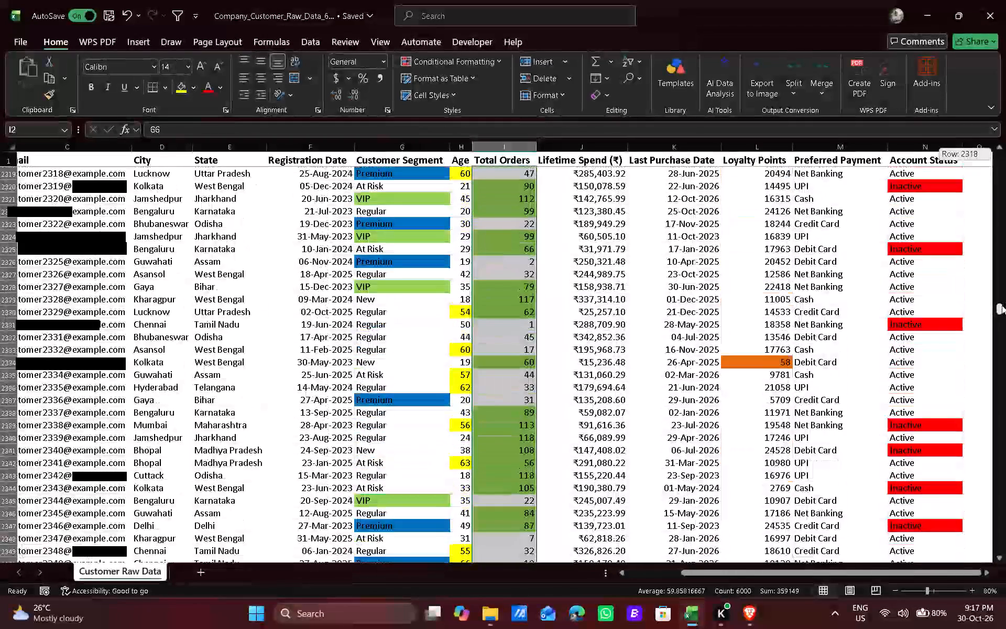
pyautogui.moveTo(1002, 305); pyautogui.dragTo(1000, 330)
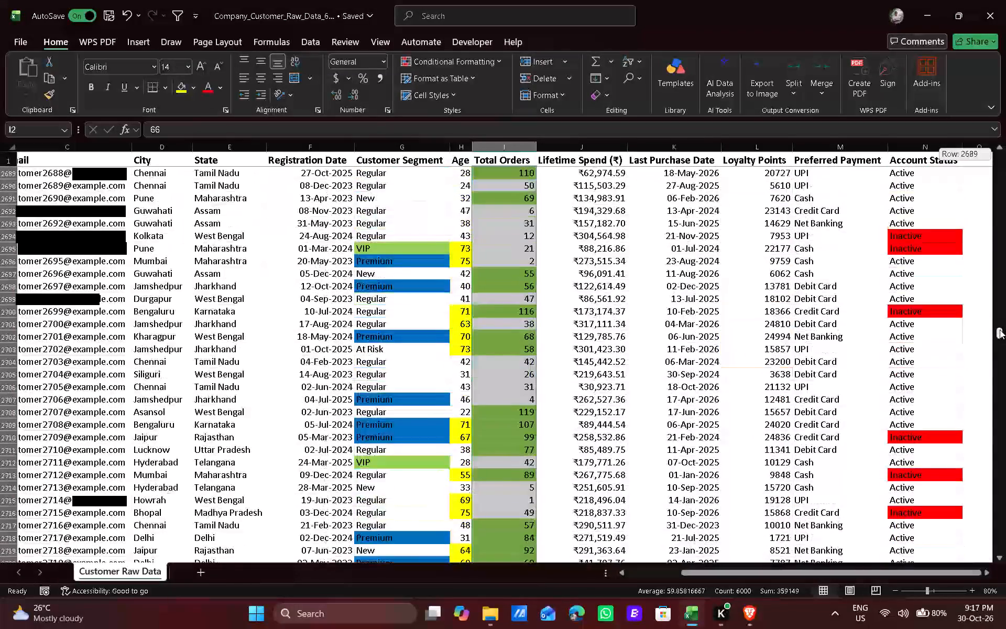
pyautogui.moveTo(1000, 330); pyautogui.dragTo(998, 407)
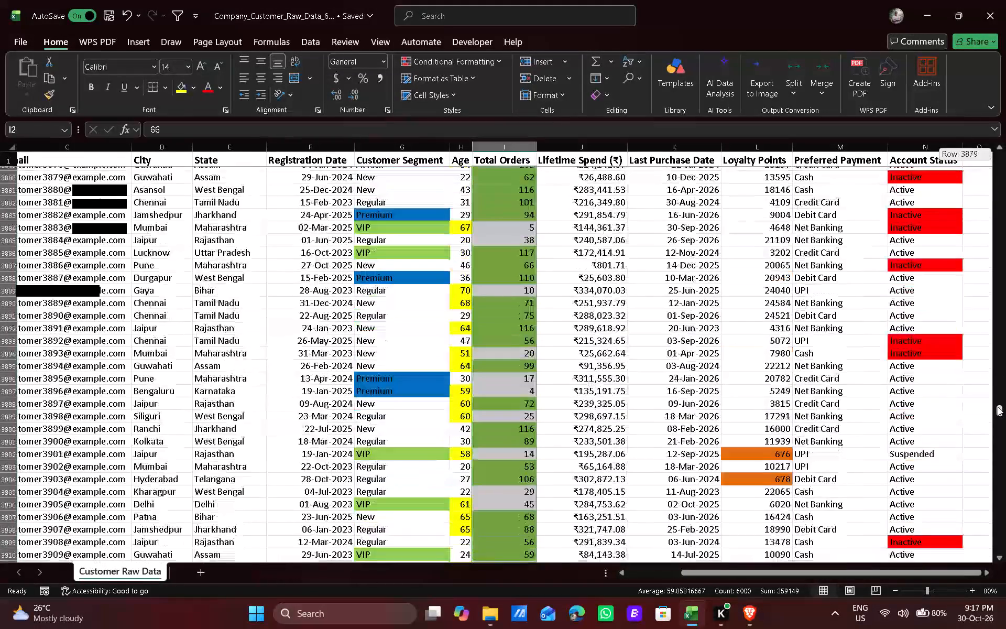
pyautogui.moveTo(998, 407); pyautogui.dragTo(1005, 500)
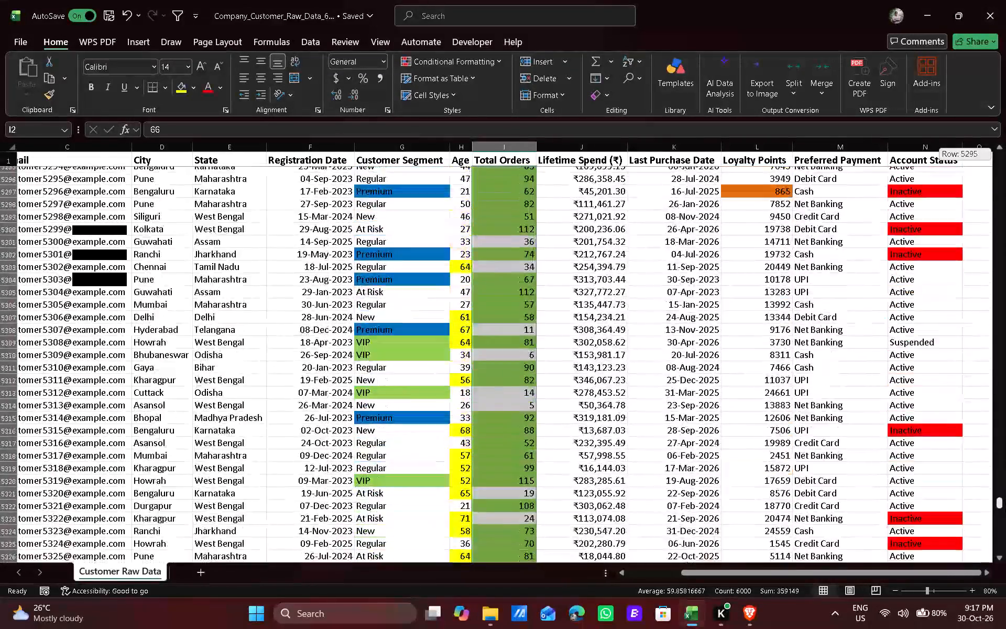
pyautogui.moveTo(1005, 500); pyautogui.dragTo(1005, 536)
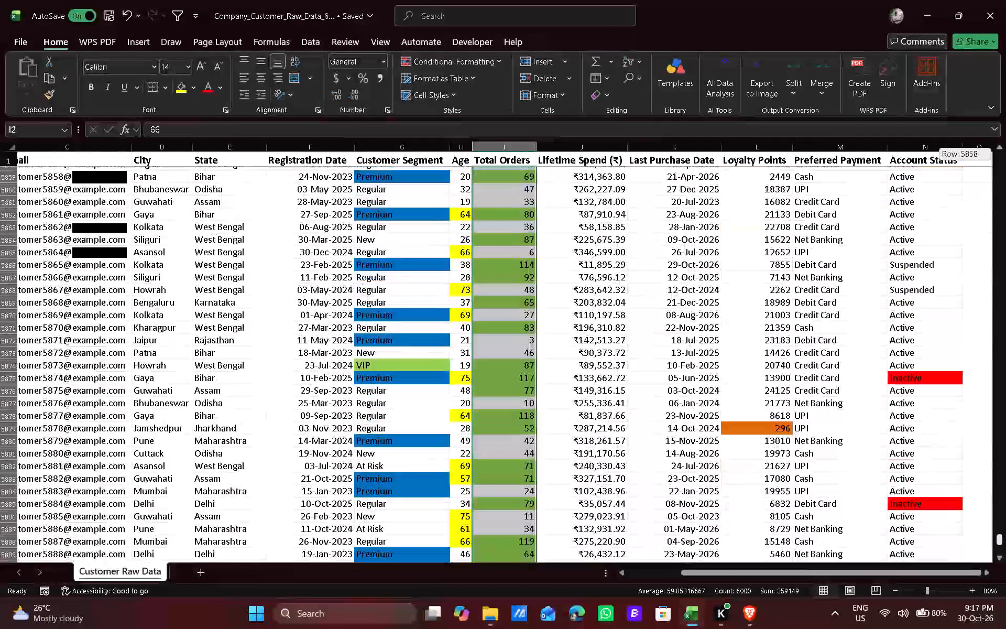
pyautogui.moveTo(1005, 536); pyautogui.dragTo(1005, 572)
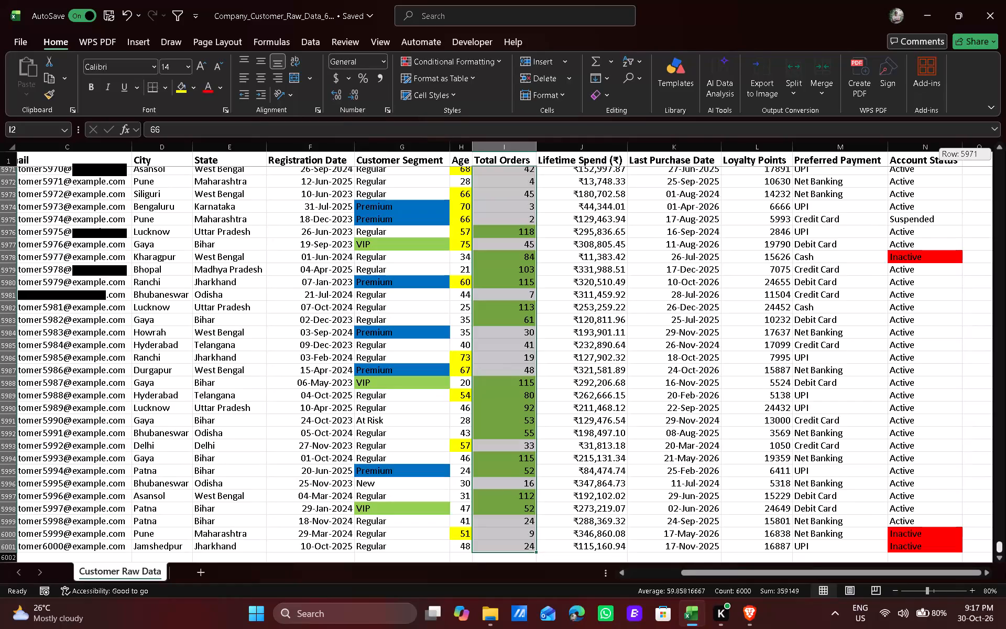
pyautogui.moveTo(1005, 572); pyautogui.dragTo(1001, 527)
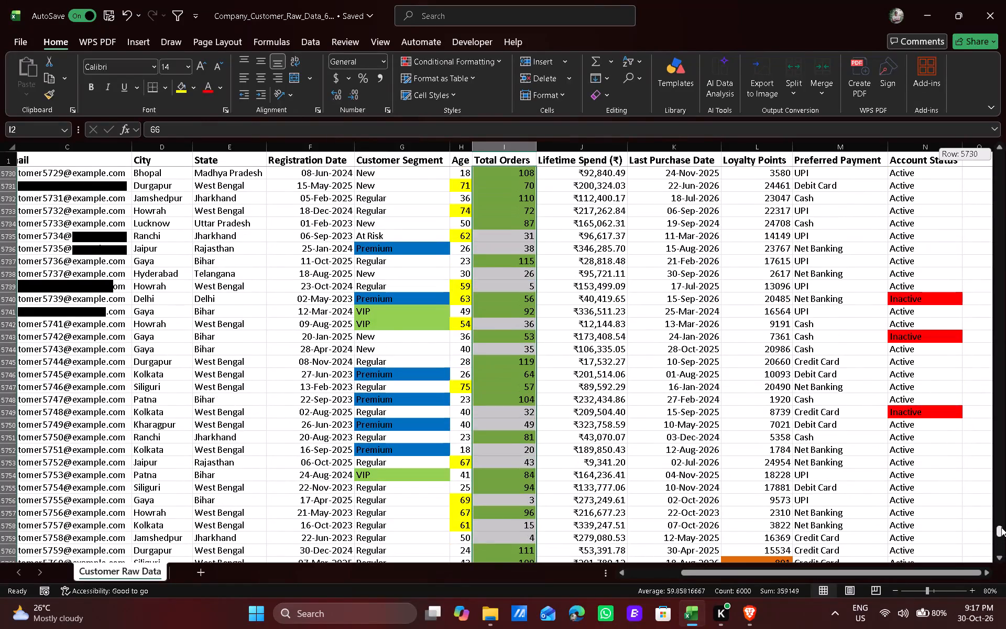
pyautogui.moveTo(1001, 527); pyautogui.dragTo(1001, 508)
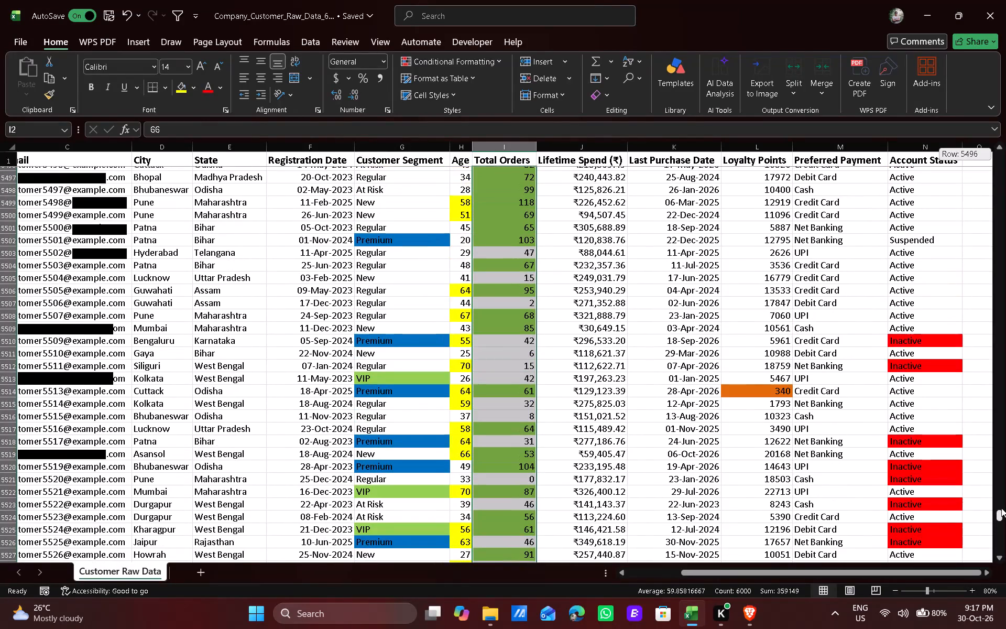
pyautogui.moveTo(1001, 508); pyautogui.dragTo(1002, 497)
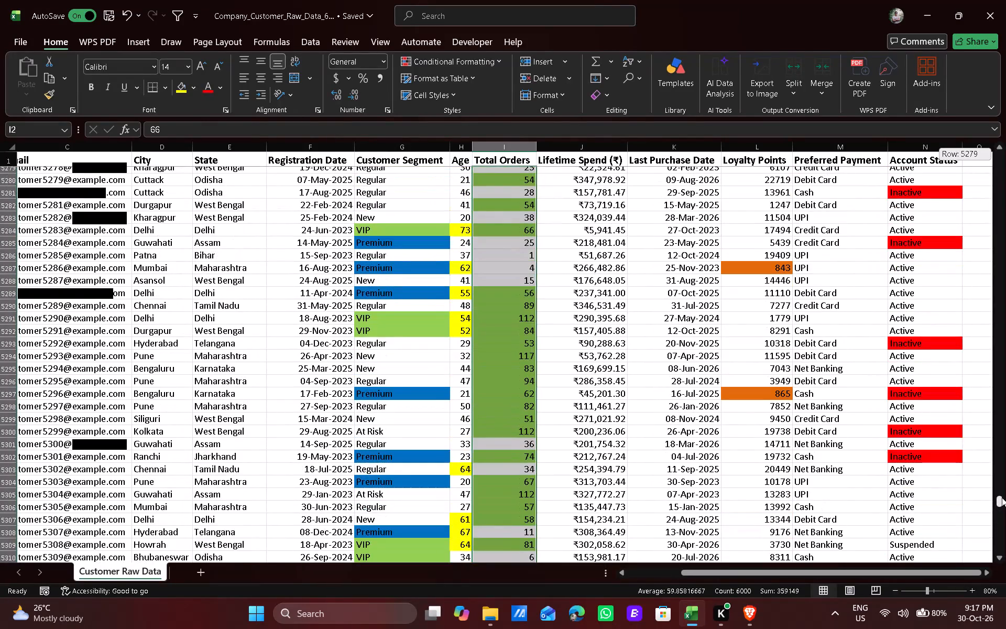
pyautogui.moveTo(1002, 497); pyautogui.dragTo(1001, 497)
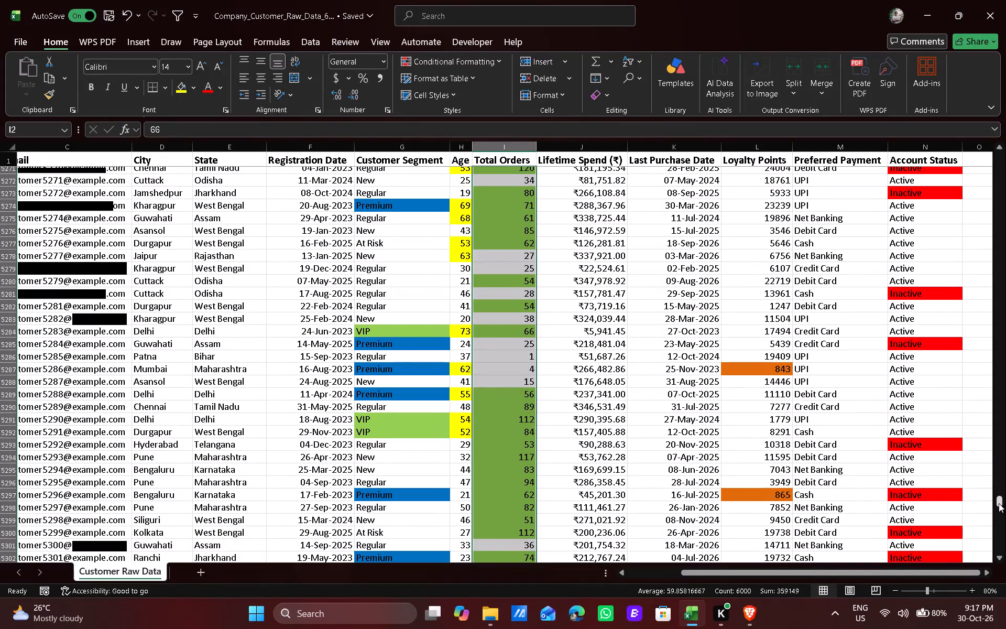
pyautogui.moveTo(1000, 503); pyautogui.dragTo(970, 355)
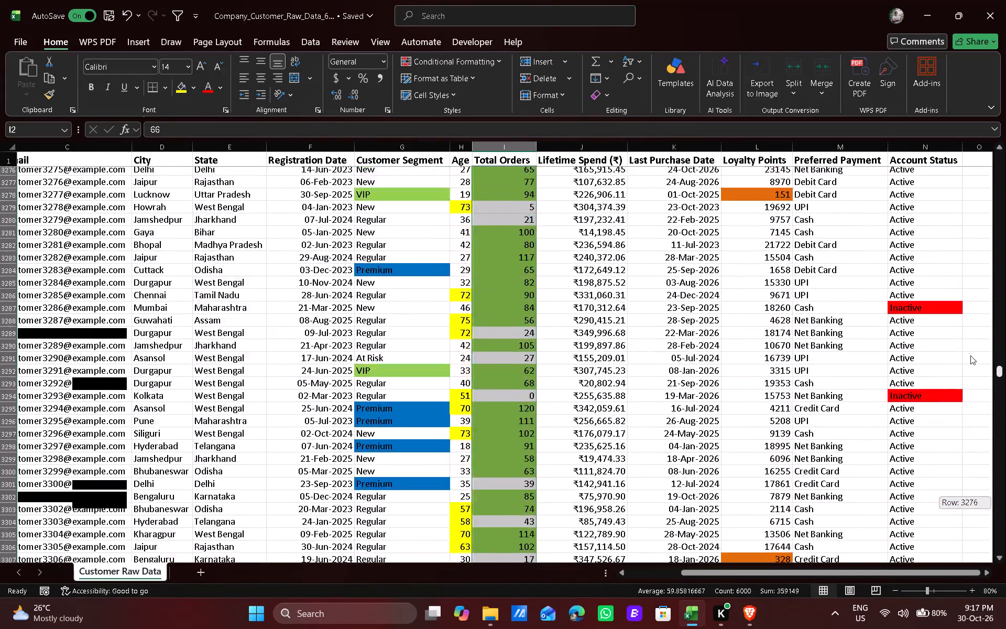
pyautogui.moveTo(970, 355); pyautogui.dragTo(957, 139)
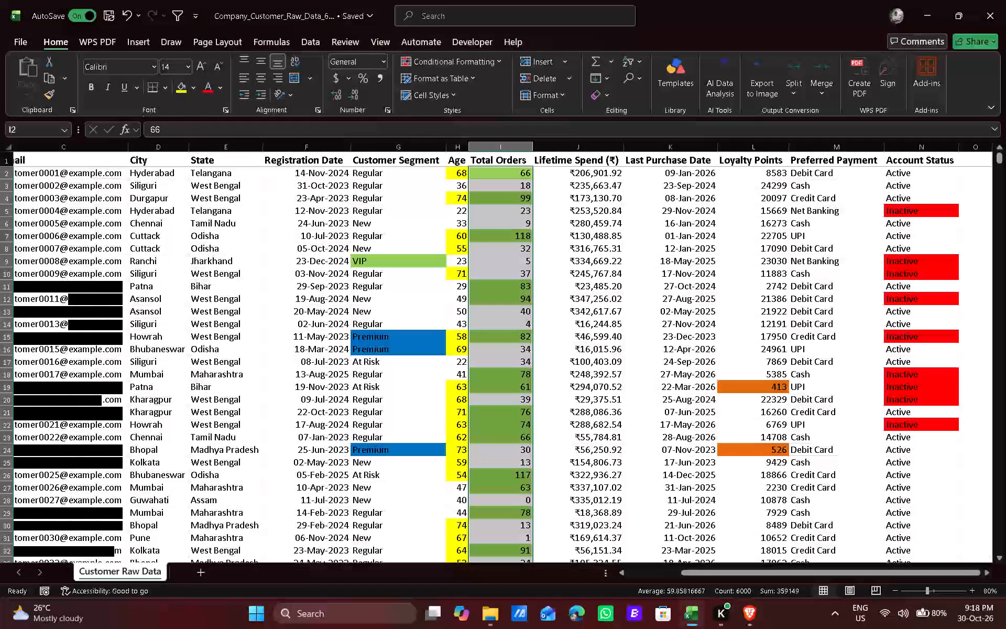
# Delete the red formula rule =$I2="1" from the Total Orders conditional formatting rules and close the rules manager.
pyautogui.click(472, 61)
pyautogui.click(456, 250)
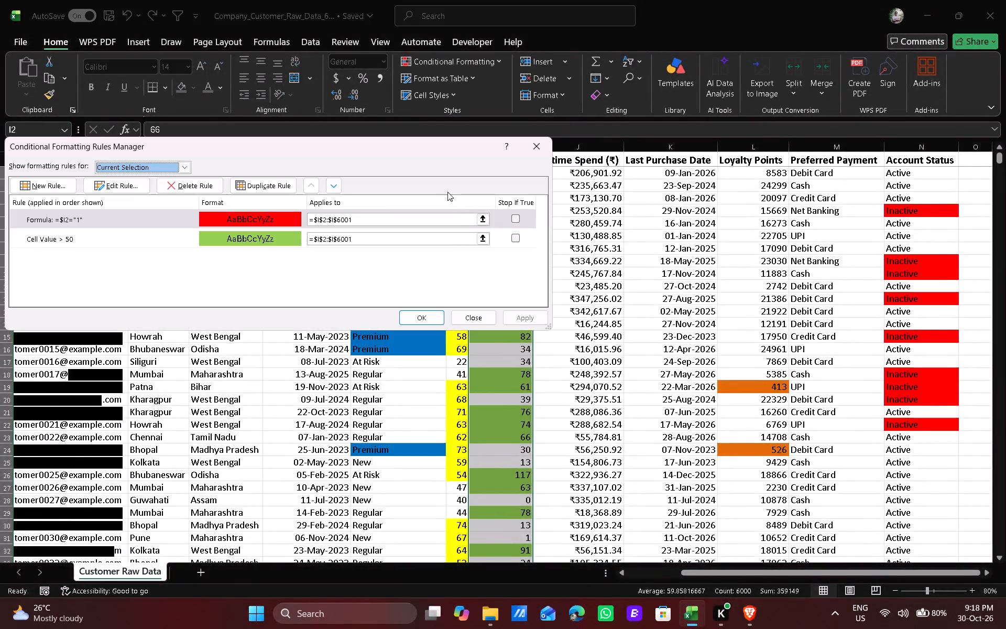
pyautogui.click(236, 220)
pyautogui.click(192, 180)
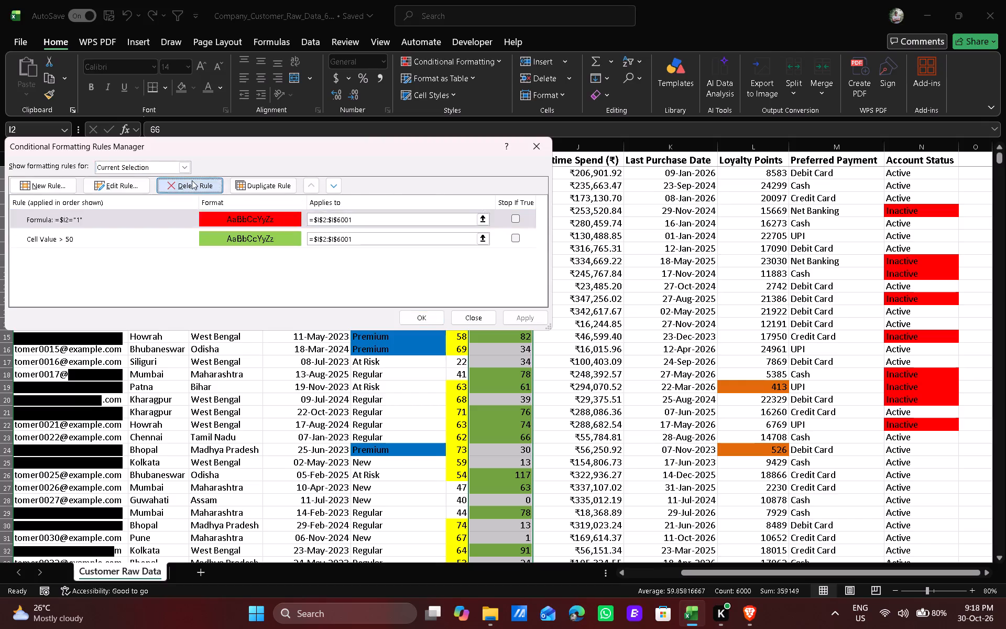
pyautogui.click(550, 140)
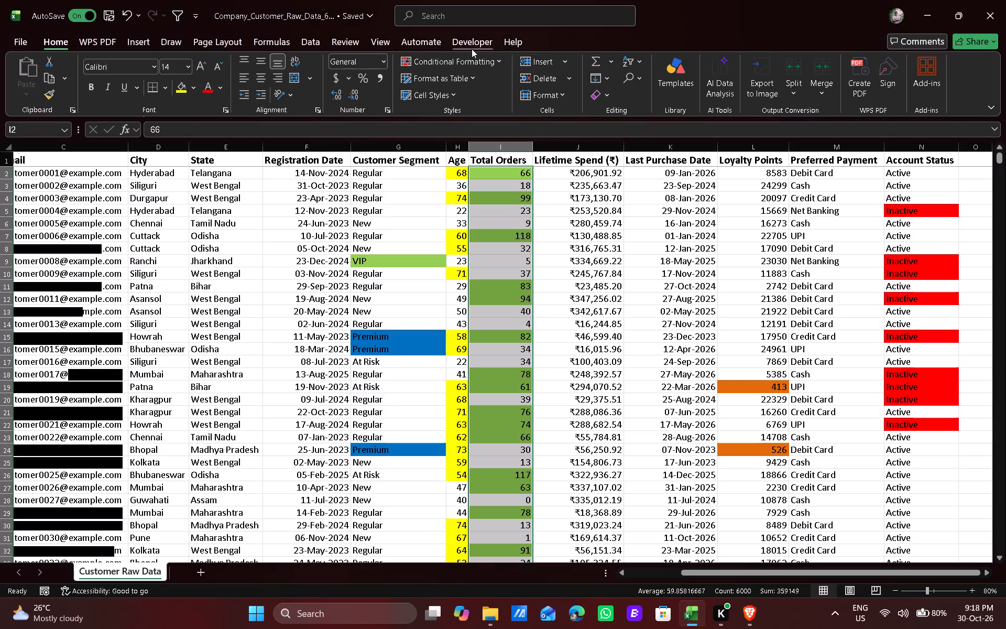
# Add an Equal To highlight rule to the Total Orders values for 0, using a custom format with a red fill.
pyautogui.click(486, 61)
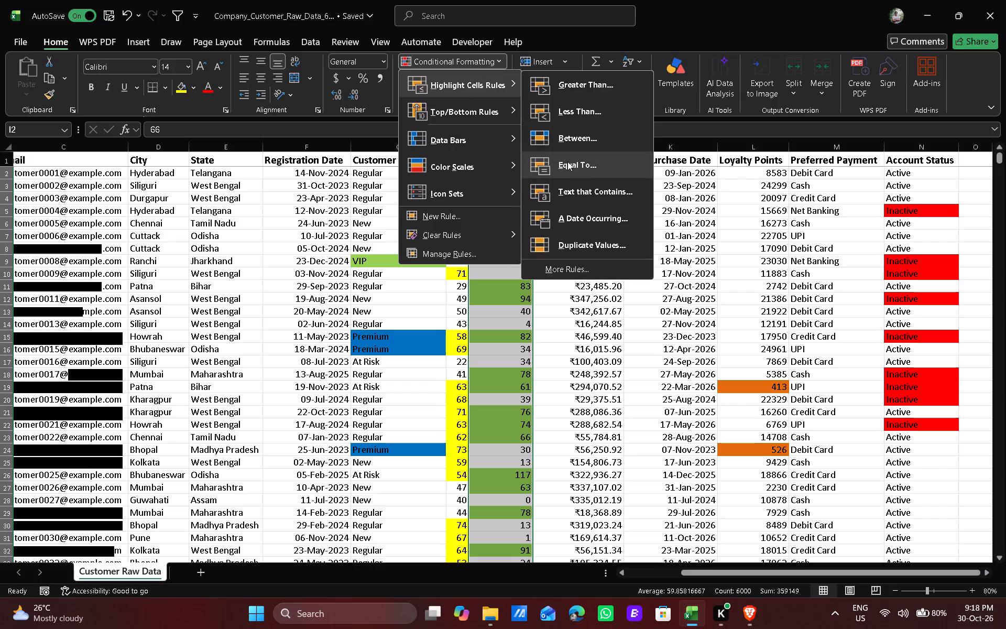
pyautogui.click(567, 162)
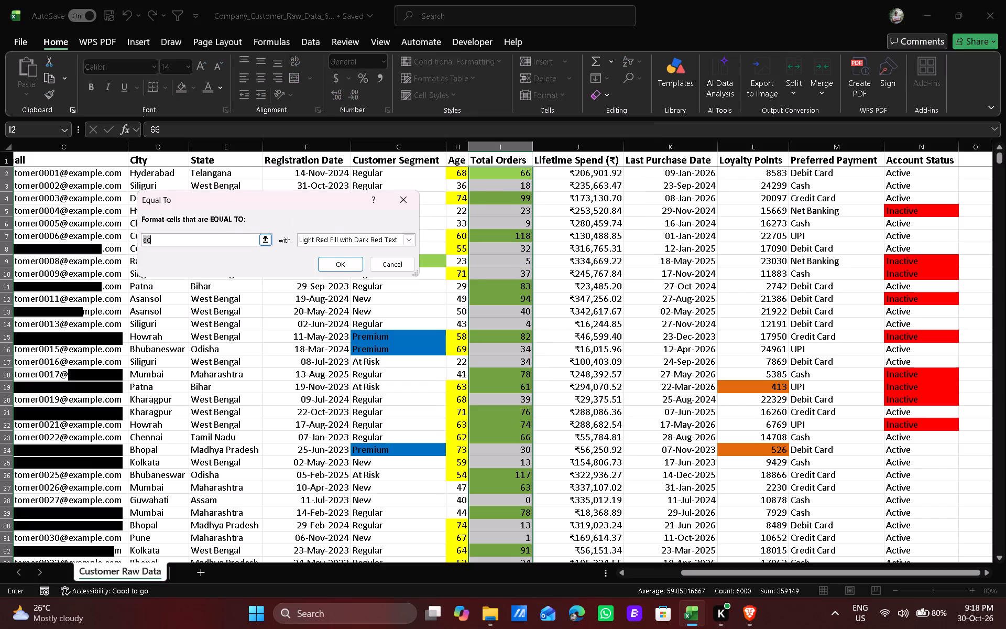
pyautogui.click(198, 236)
pyautogui.press('BackSpace')
pyautogui.press('BackSpace')
pyautogui.press('0')
pyautogui.click(409, 240)
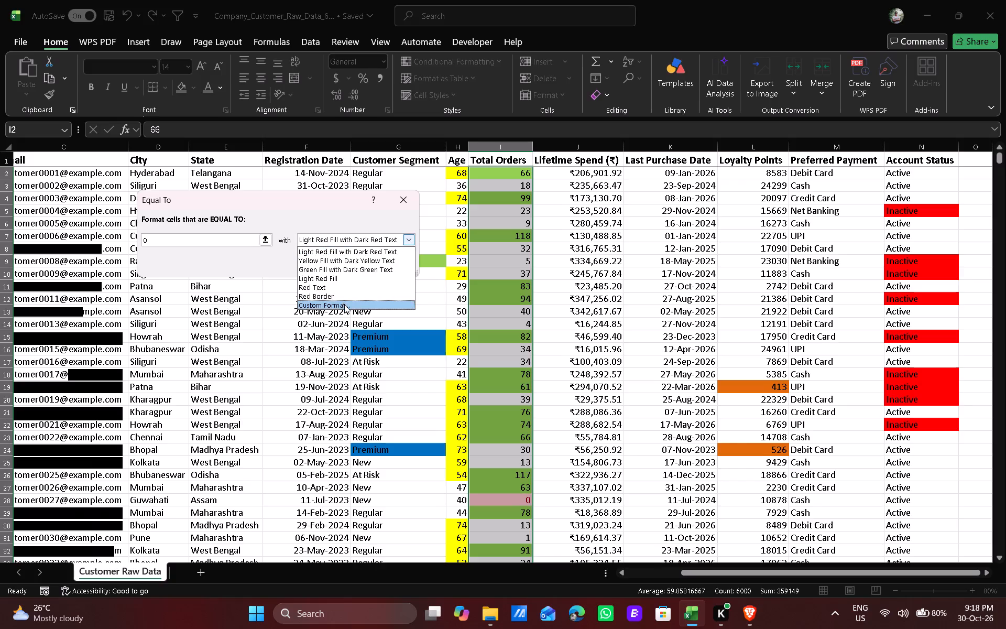
pyautogui.click(344, 305)
pyautogui.click(136, 195)
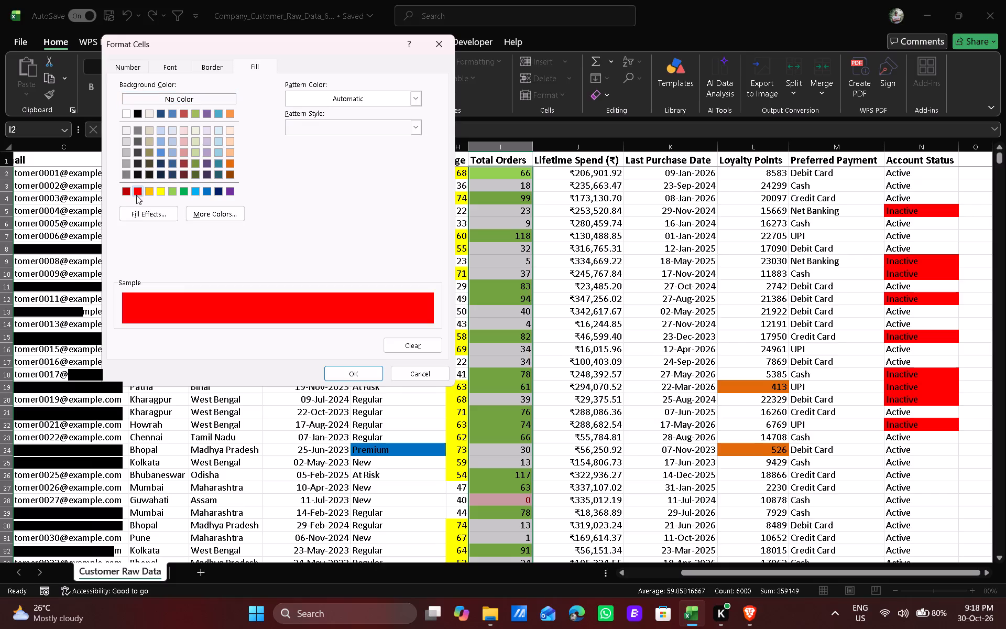
pyautogui.click(349, 375)
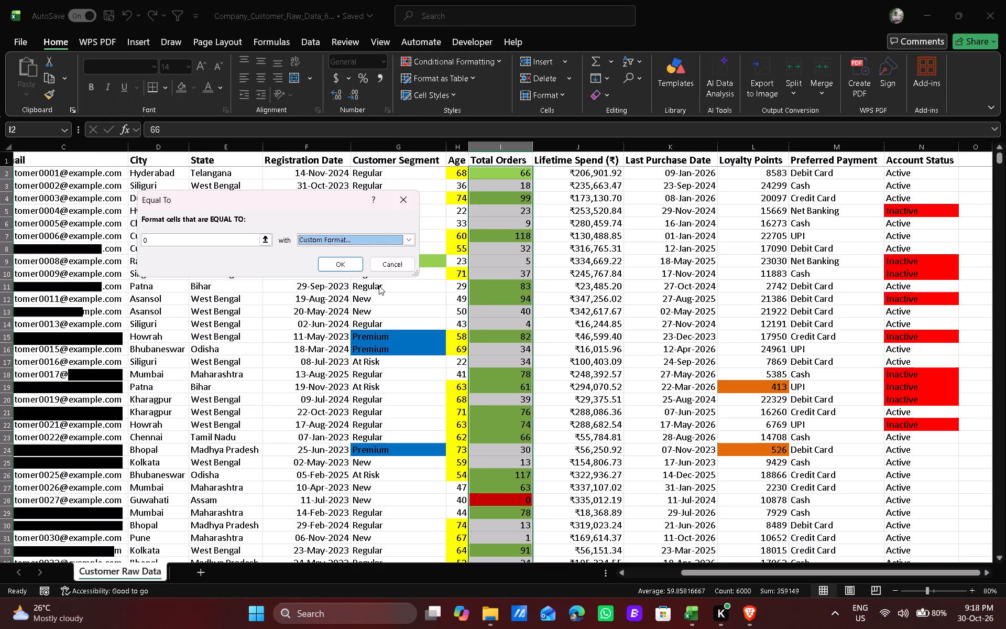
pyautogui.click(342, 262)
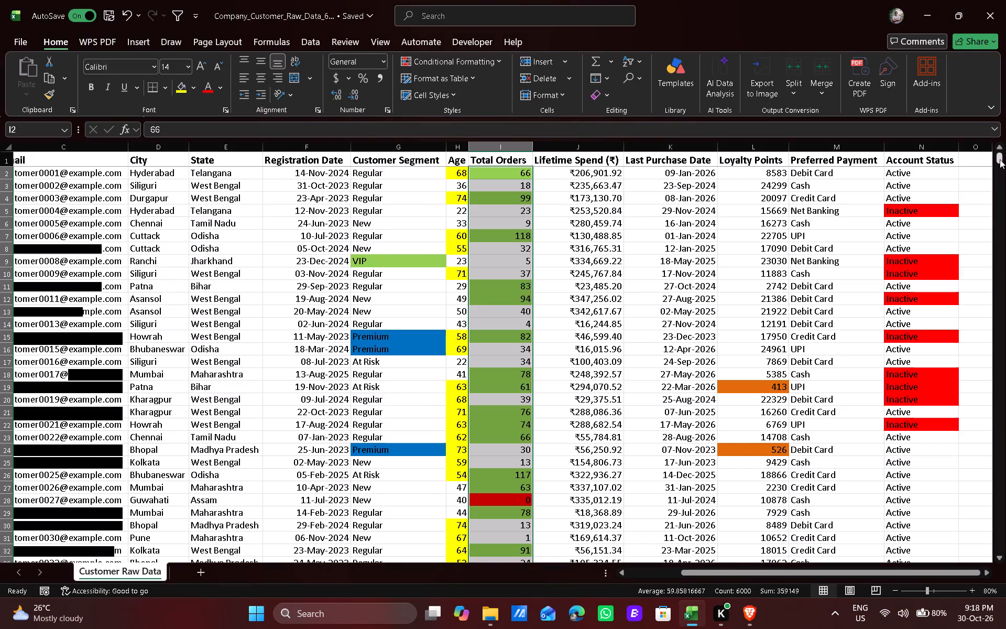
# Check the red highlighting of zero values through the Total Orders column and return to the first rows.
pyautogui.moveTo(1000, 159); pyautogui.dragTo(1004, 203)
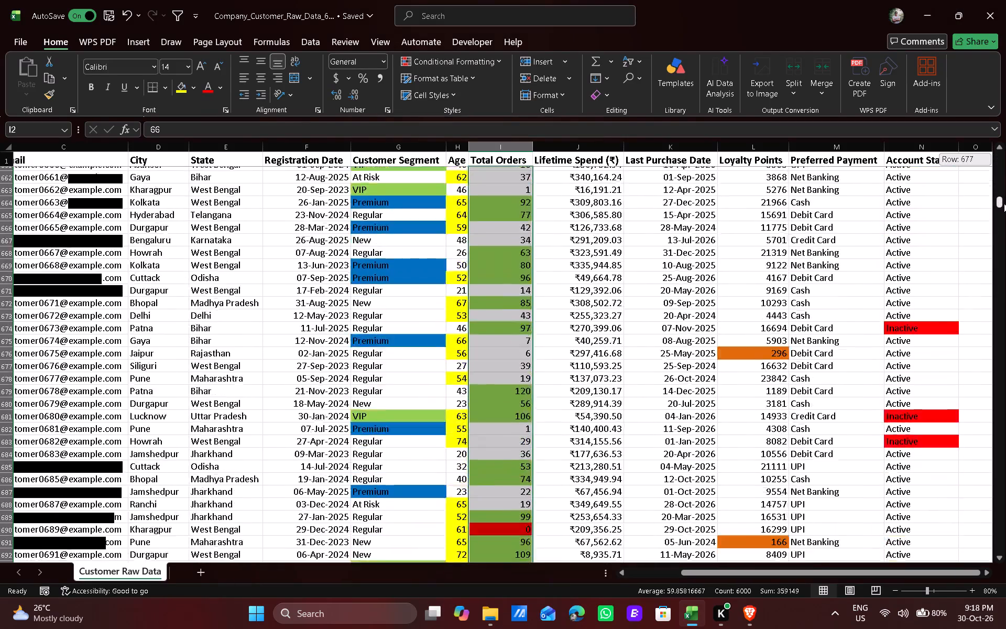
pyautogui.moveTo(1004, 203); pyautogui.dragTo(1005, 222)
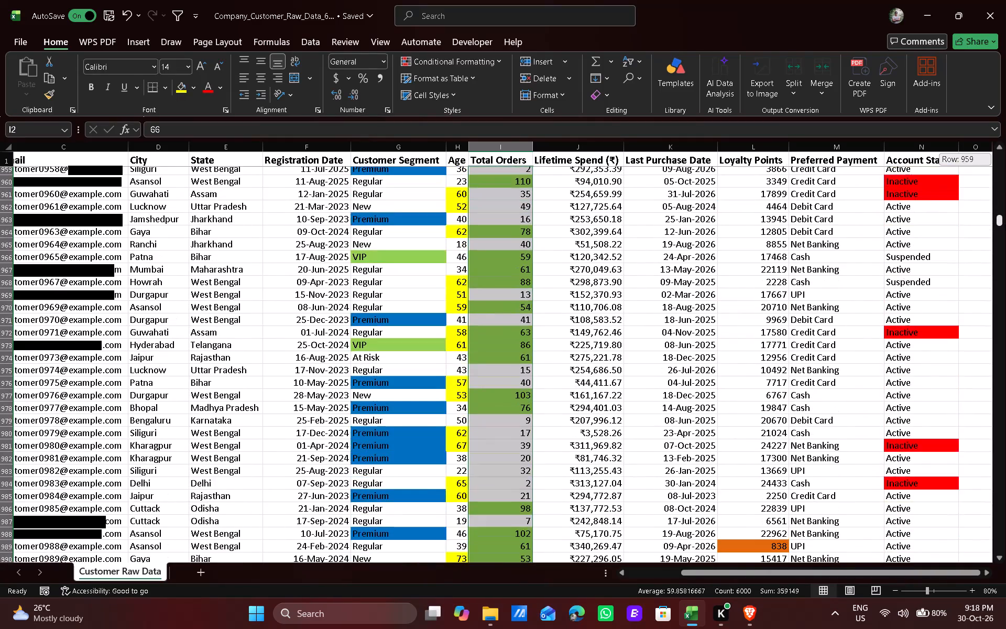
pyautogui.moveTo(1005, 222); pyautogui.dragTo(1005, 223)
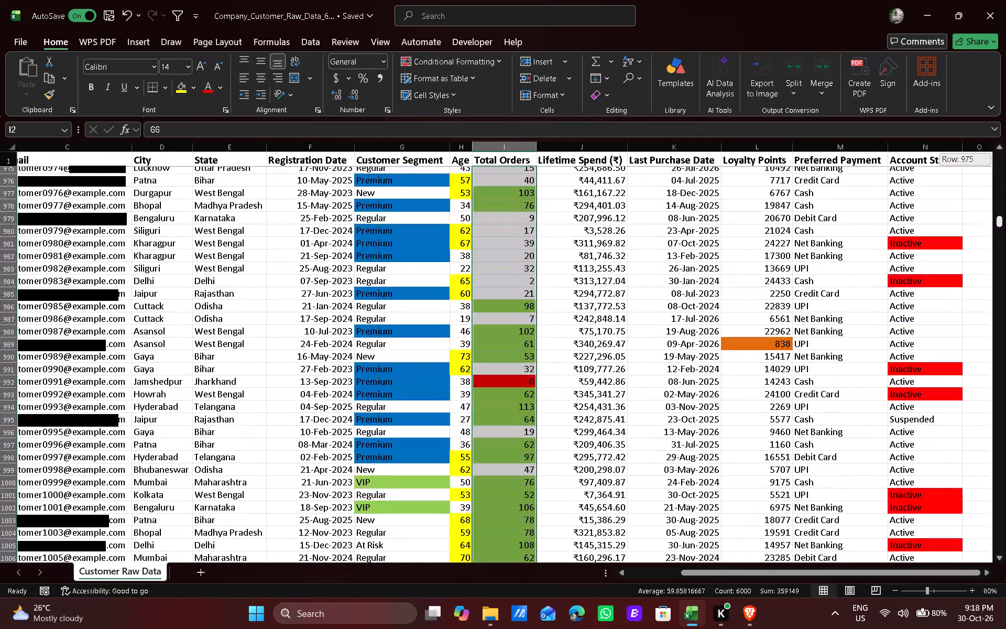
pyautogui.moveTo(1005, 223); pyautogui.dragTo(1005, 260)
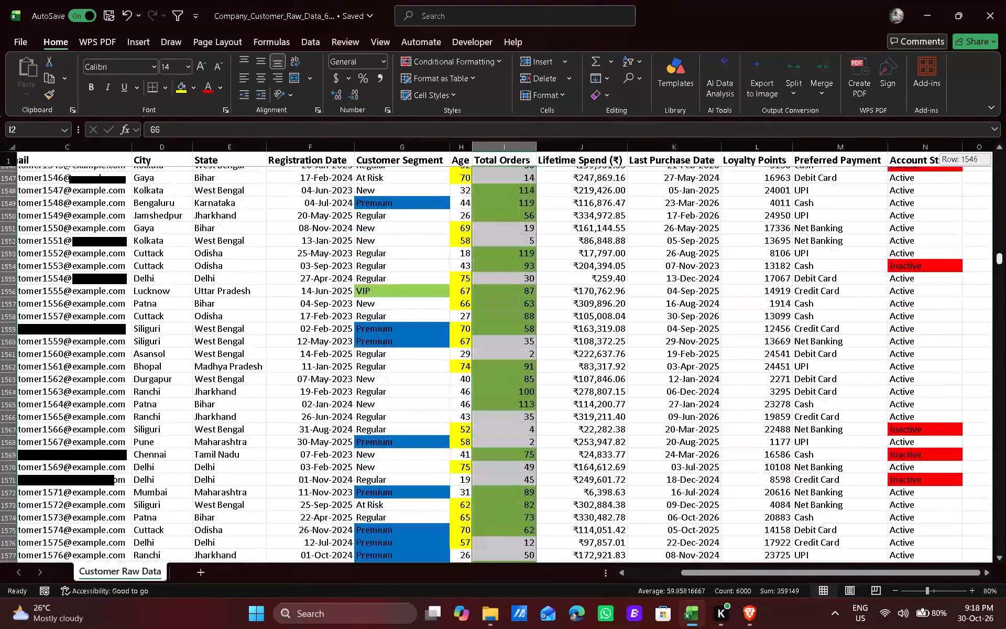
pyautogui.moveTo(1005, 260); pyautogui.dragTo(1005, 324)
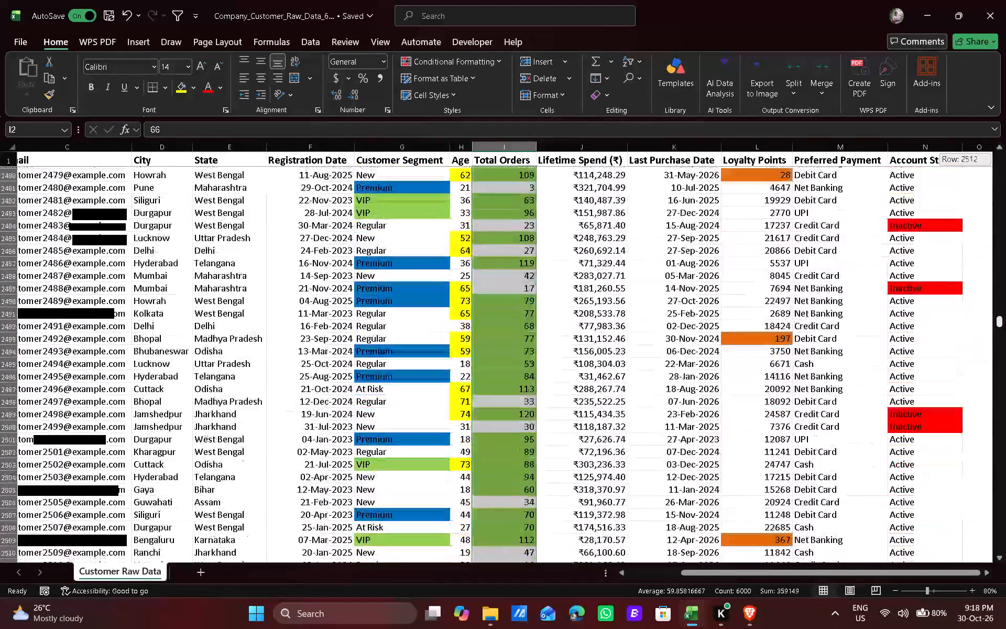
pyautogui.moveTo(1005, 324); pyautogui.dragTo(1005, 230)
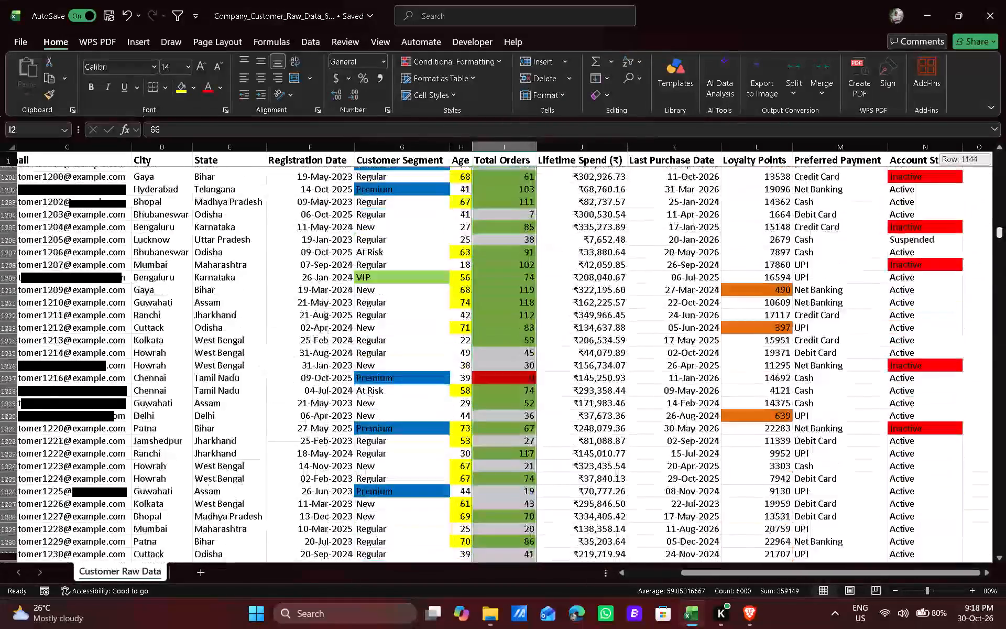
pyautogui.moveTo(1005, 230); pyautogui.dragTo(1005, 144)
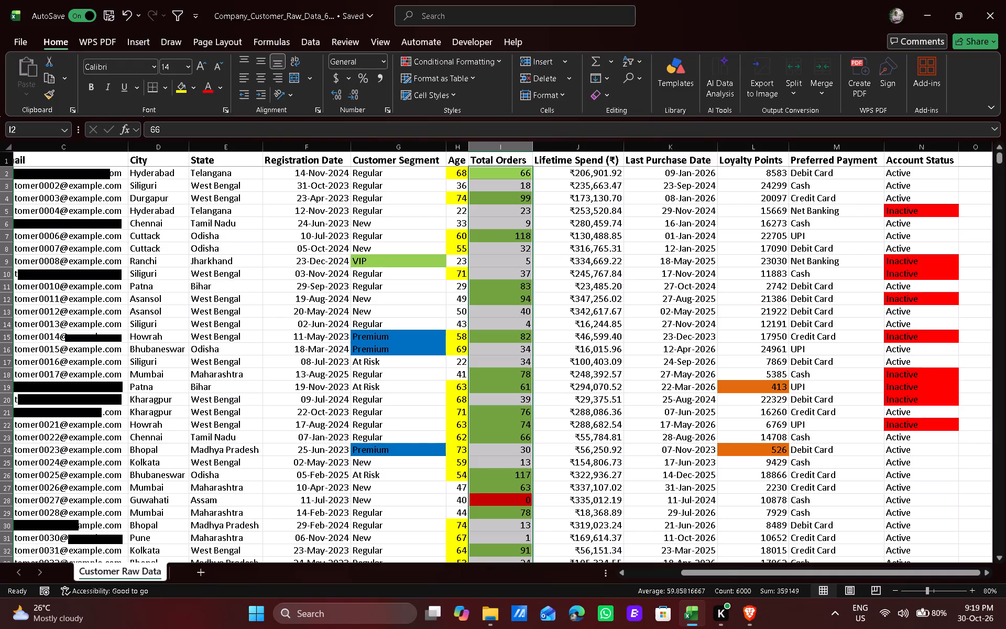
# Format all Lifetime Spend (₹) values down to the last data row to show no decimal places.
pyautogui.click(548, 192)
pyautogui.click(569, 177)
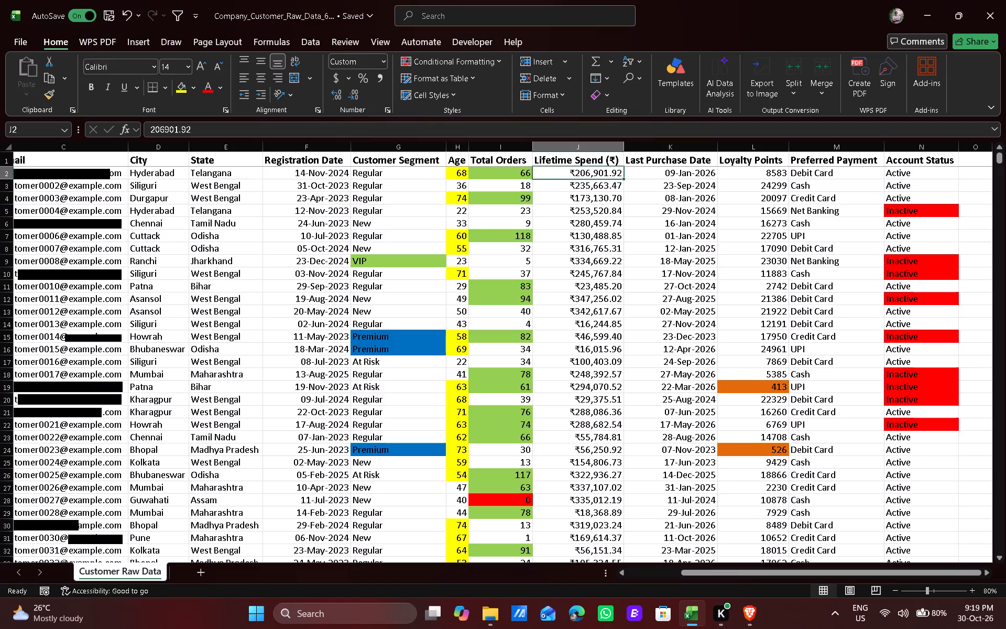
pyautogui.click(573, 175)
pyautogui.hotkey('ctrl', 'shift', 'Down')
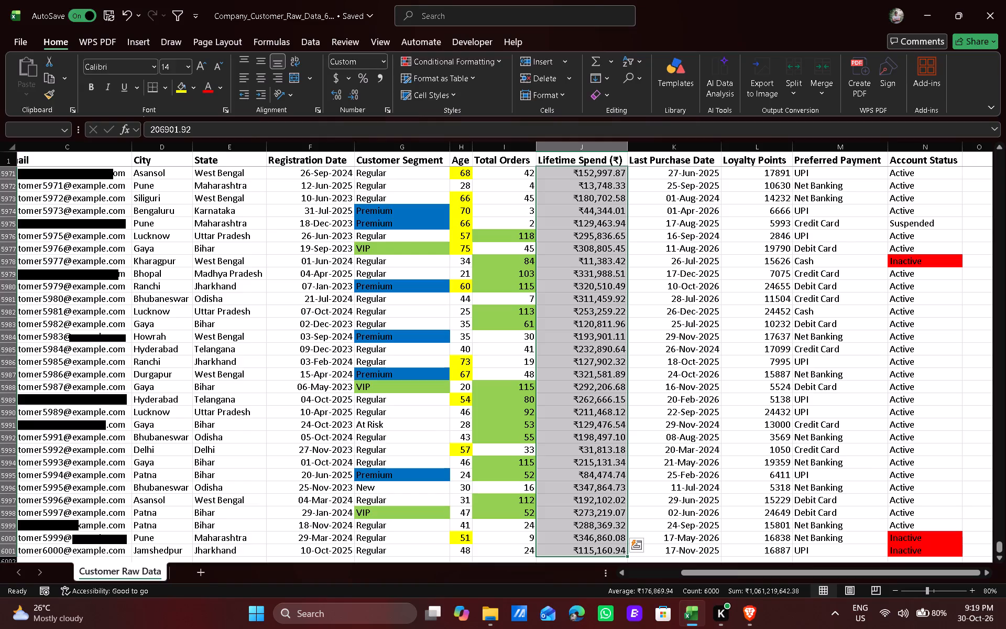
pyautogui.click(335, 99)
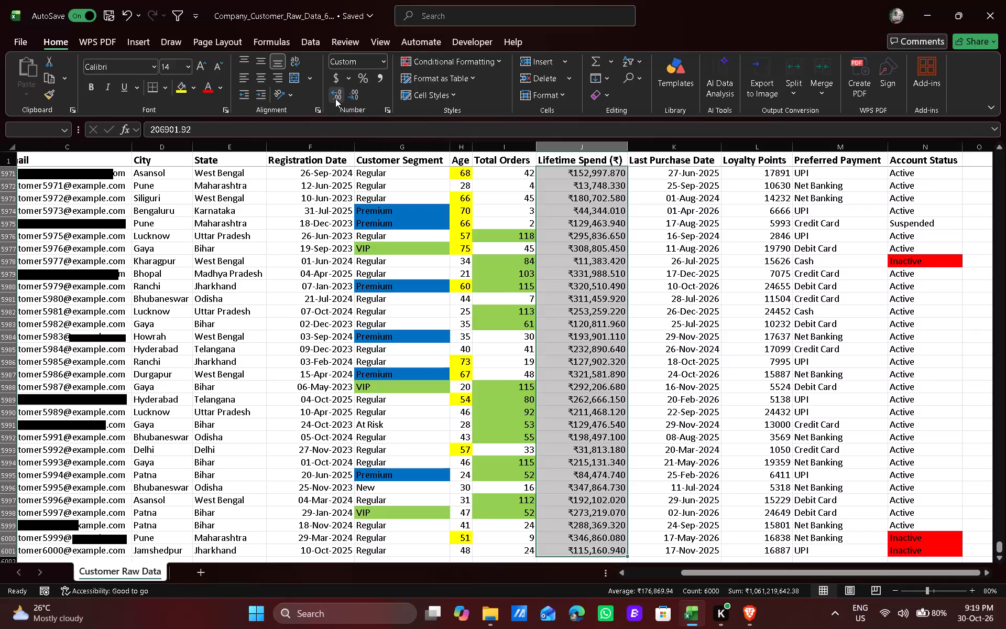
pyautogui.click(348, 93)
pyautogui.click(348, 93)
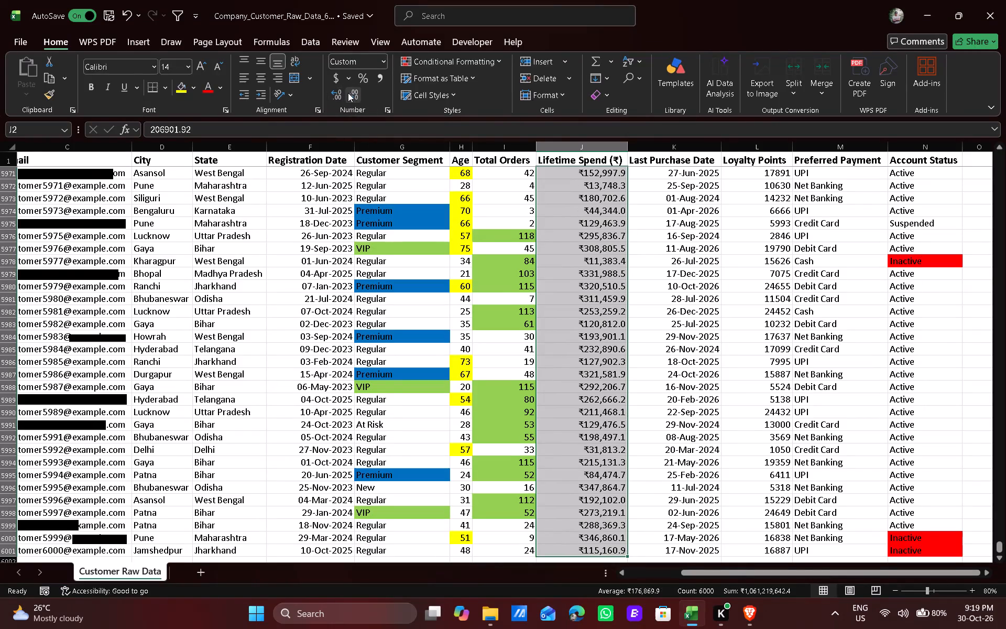
pyautogui.click(348, 93)
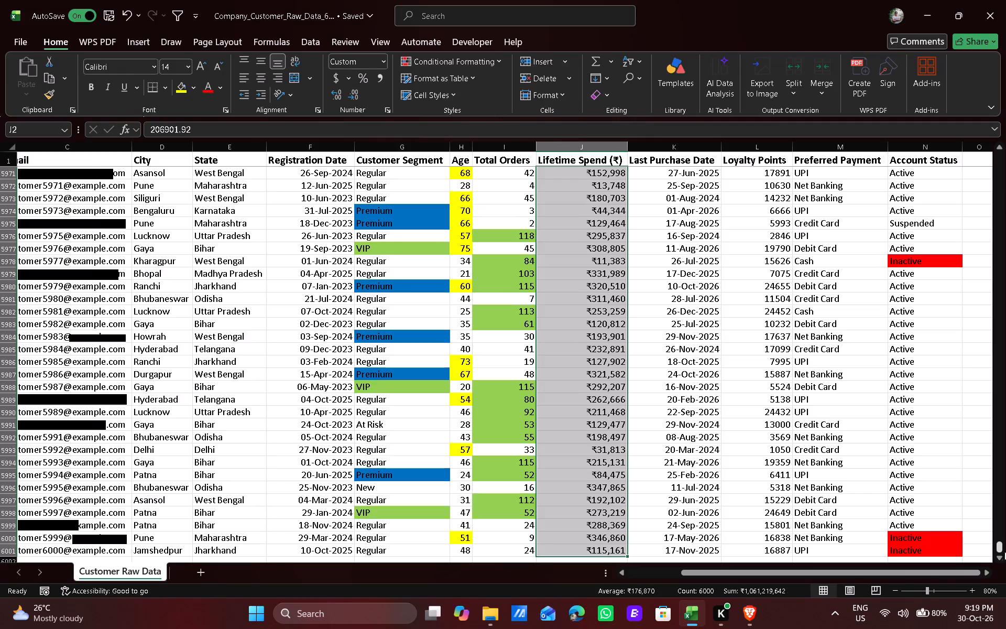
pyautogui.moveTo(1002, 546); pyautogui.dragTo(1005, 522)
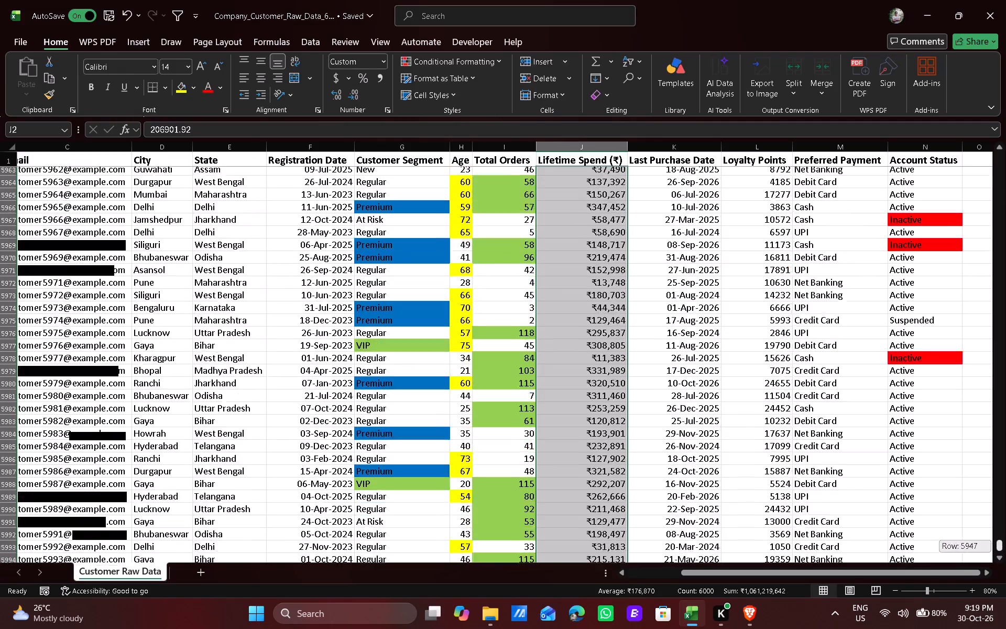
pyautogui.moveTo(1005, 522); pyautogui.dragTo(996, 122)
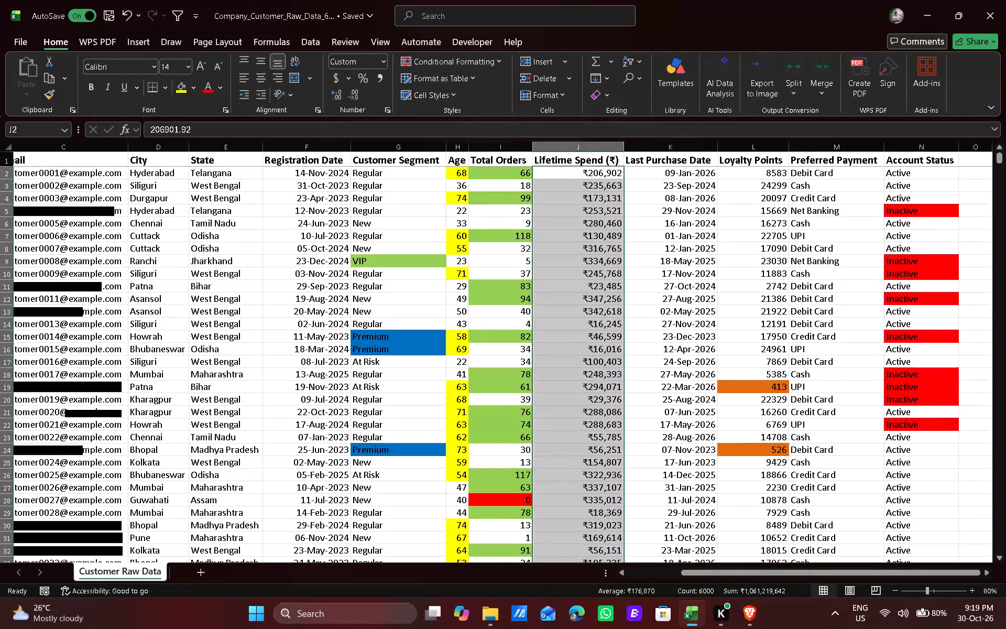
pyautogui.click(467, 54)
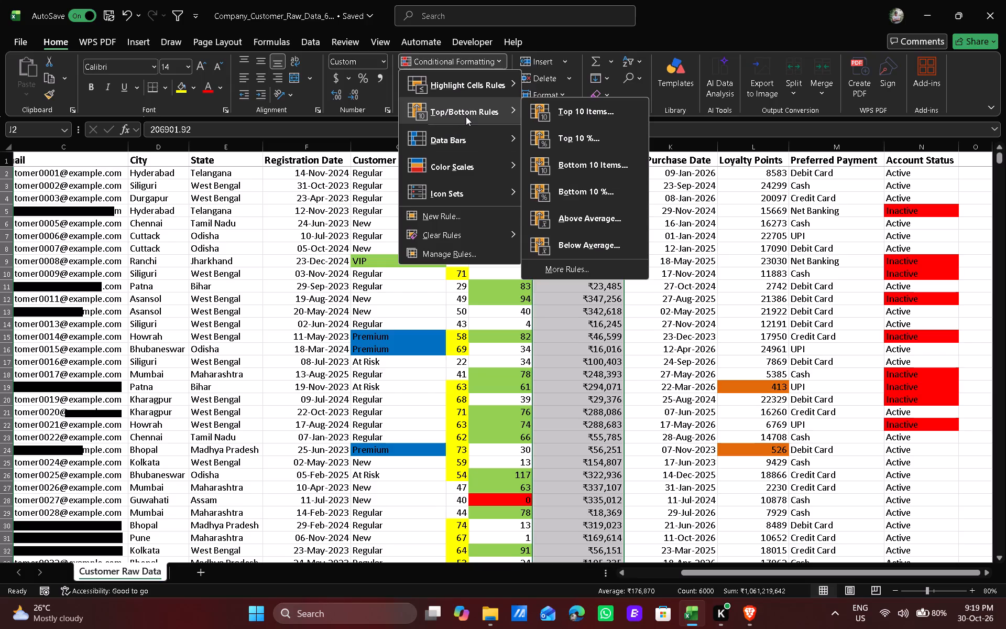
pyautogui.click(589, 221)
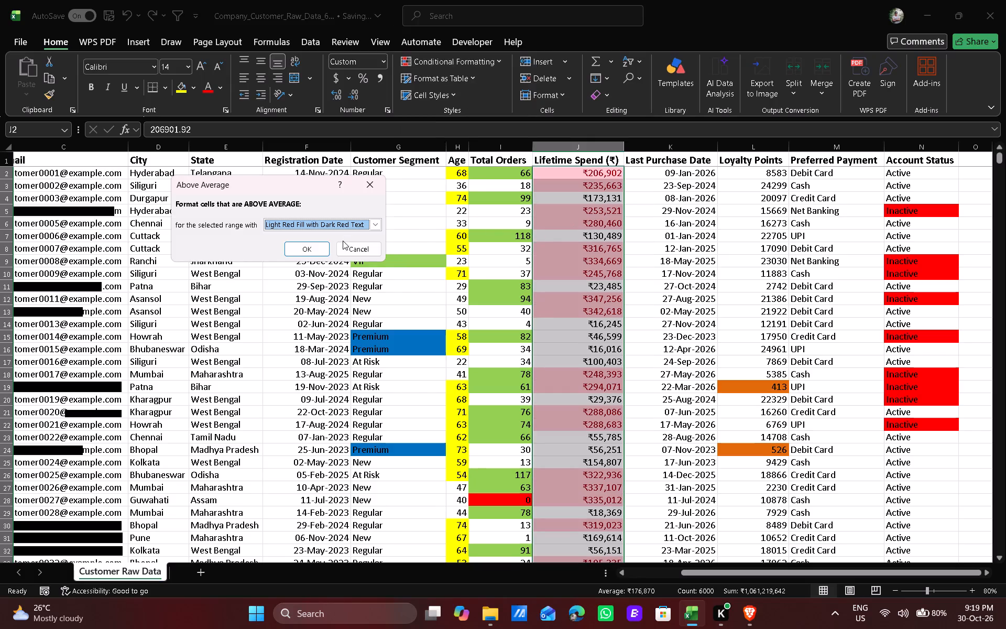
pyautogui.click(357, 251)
# Add a Greater Than highlight rule for ₹100,000 to the Lifetime Spend values, using a custom format.
pyautogui.click(479, 52)
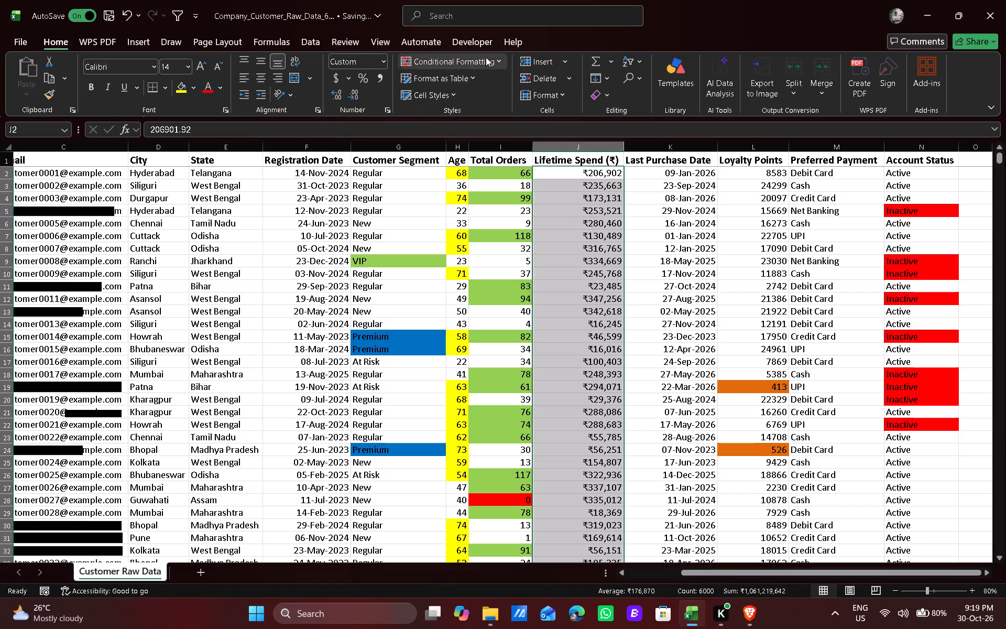
pyautogui.click(486, 58)
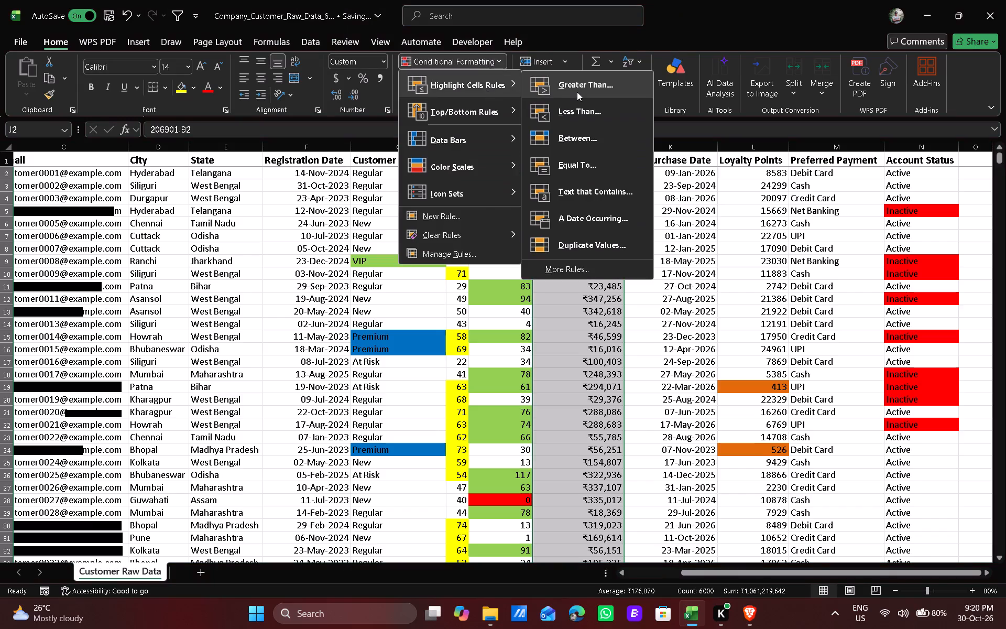
pyautogui.click(577, 92)
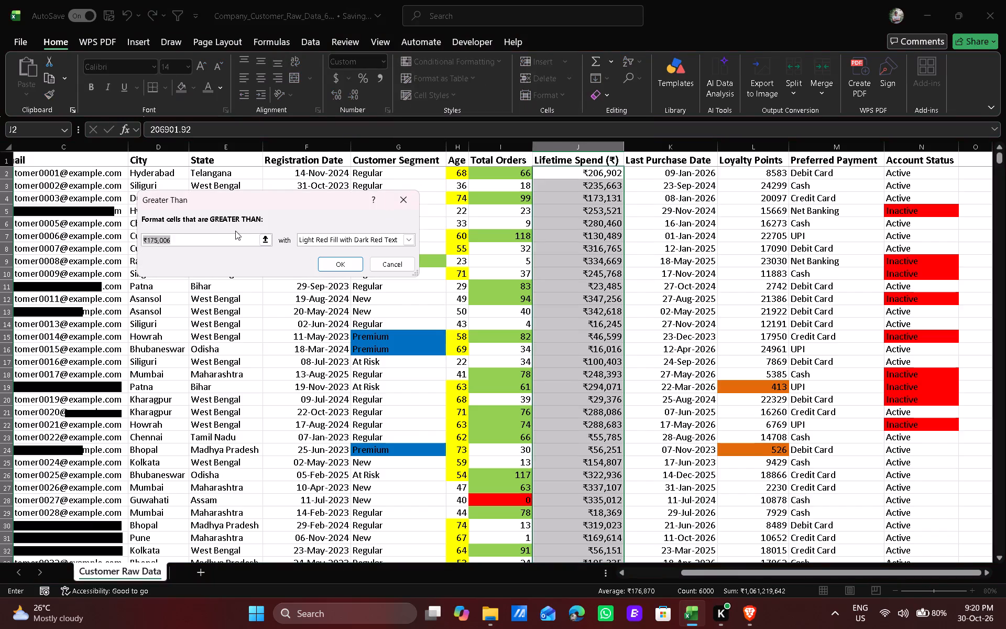
pyautogui.click(199, 238)
pyautogui.press('BackSpace')
pyautogui.press('BackSpace')
pyautogui.press('BackSpace')
pyautogui.press('BackSpace')
pyautogui.press('BackSpace')
pyautogui.press('BackSpace')
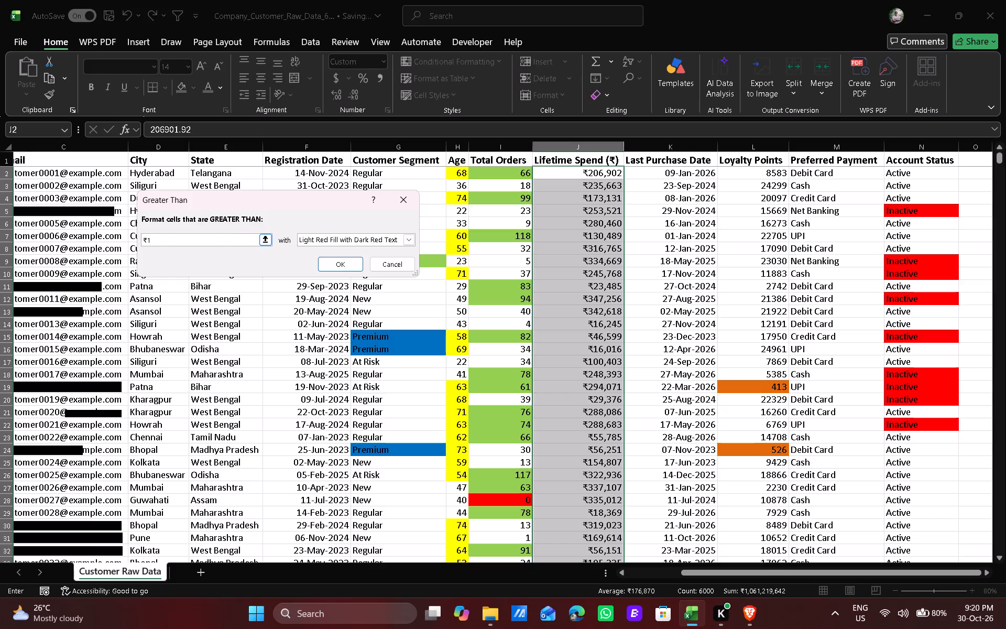
pyautogui.write('00')
pyautogui.press(',')
pyautogui.write('000')
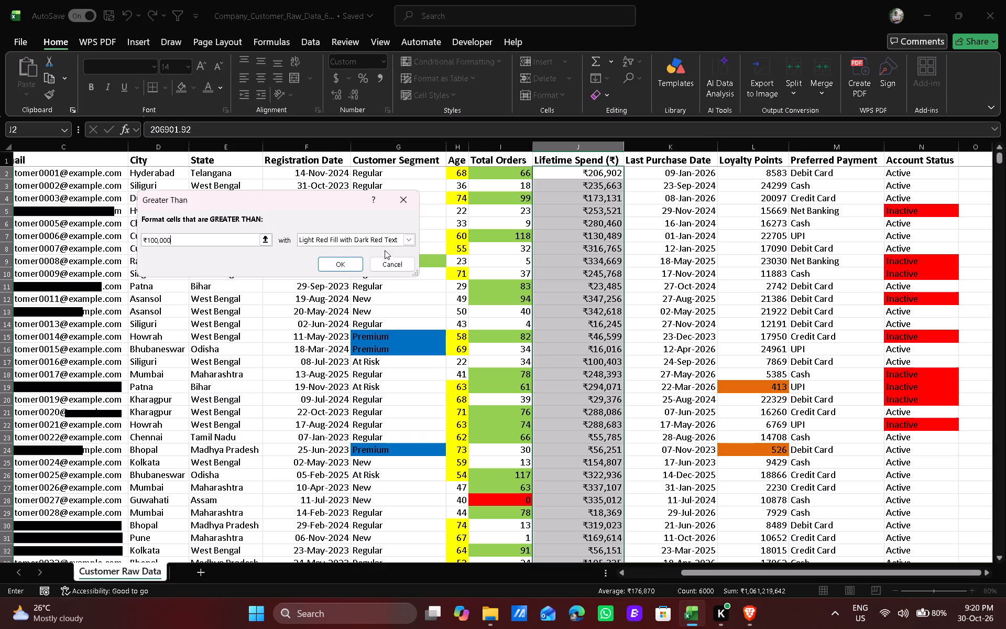
pyautogui.click(402, 241)
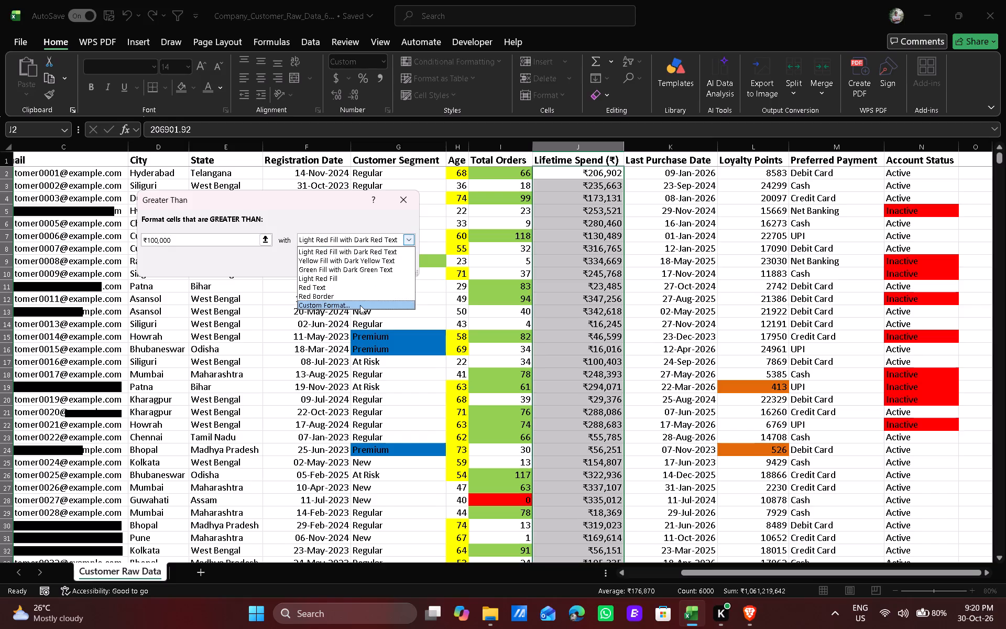
pyautogui.click(360, 305)
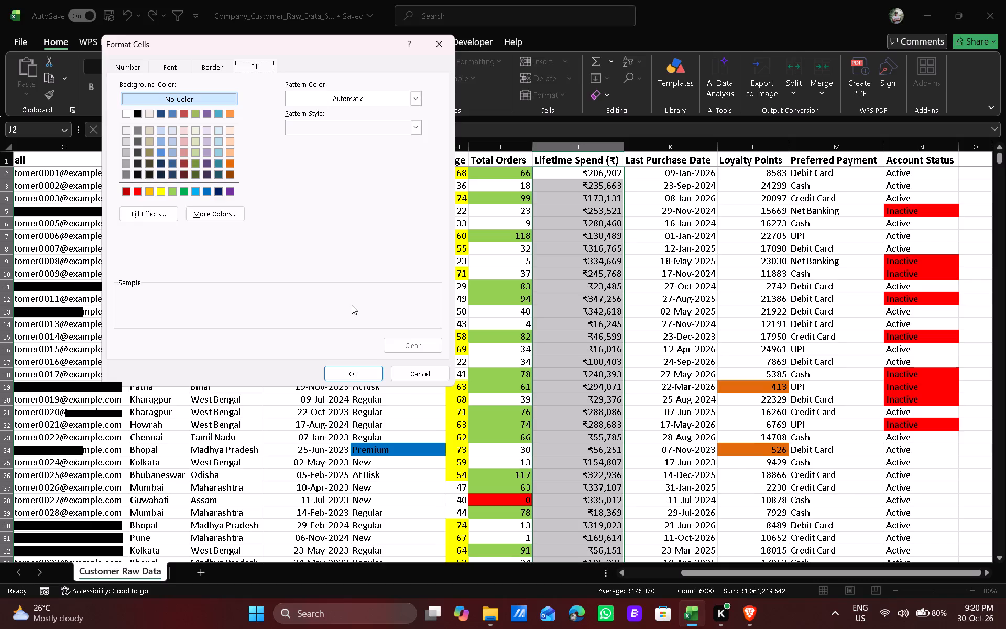
pyautogui.click(191, 173)
pyautogui.click(342, 372)
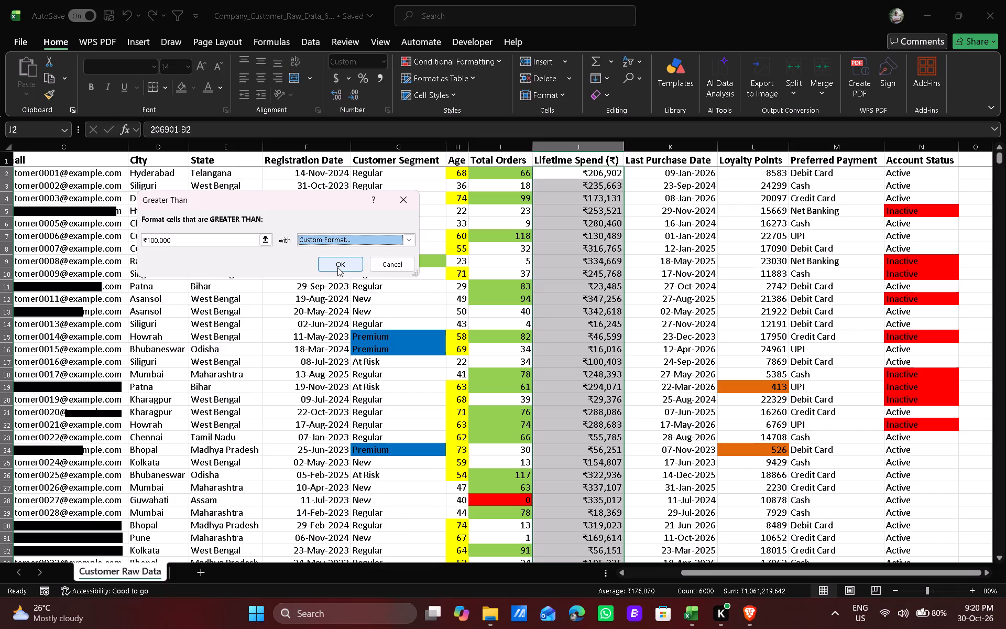
pyautogui.click(337, 267)
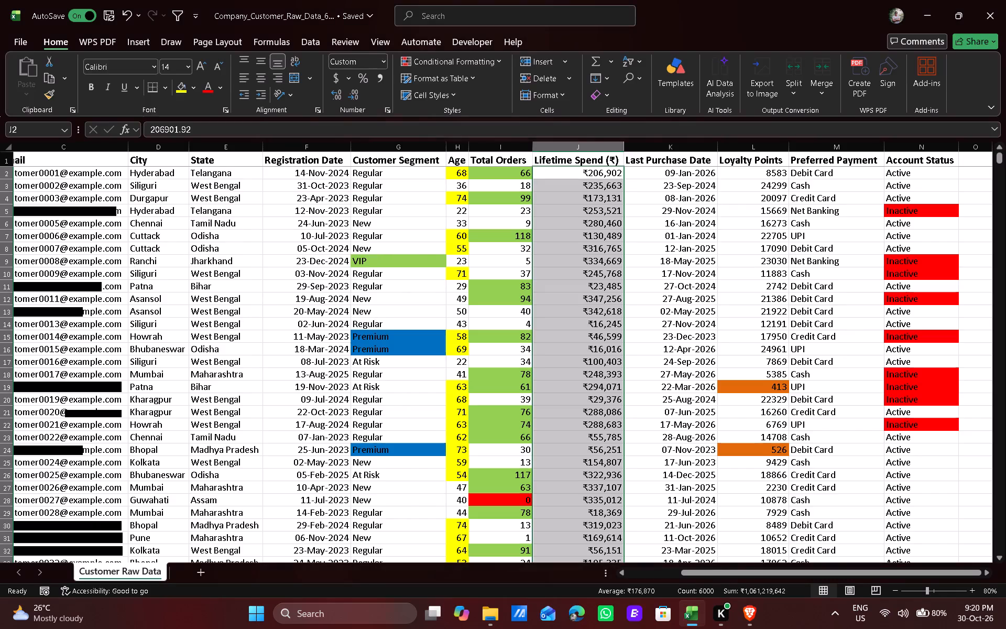
# Check the highlighting of the Lifetime Spend values through the first rows of the sheet.
pyautogui.scroll(-12, 597, 272)
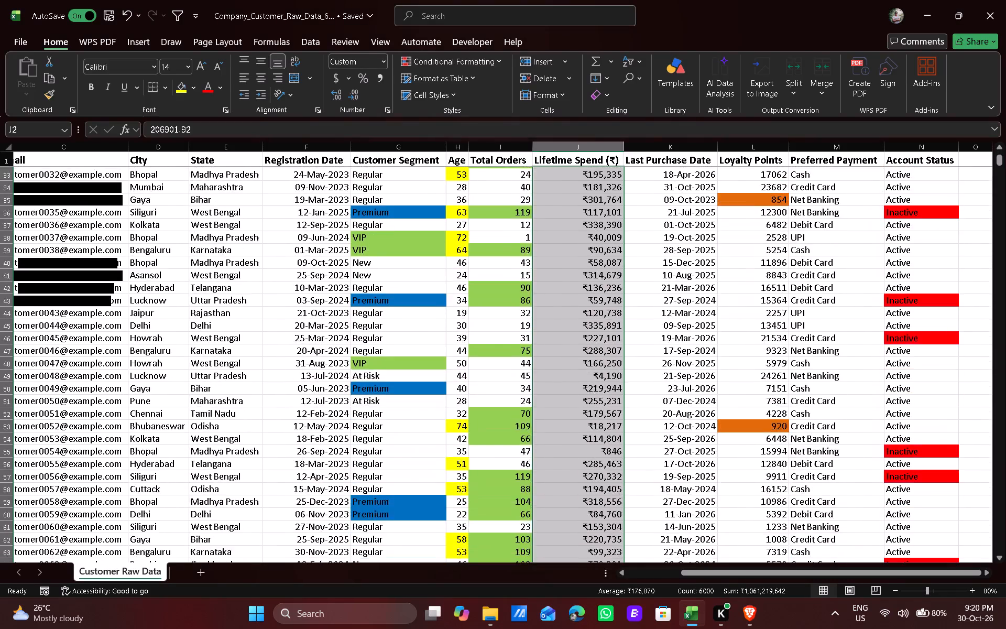
pyautogui.scroll(-5, 597, 272)
pyautogui.scroll(1, 596, 273)
pyautogui.scroll(-1, 596, 273)
pyautogui.scroll(20, 596, 273)
pyautogui.scroll(6, 596, 273)
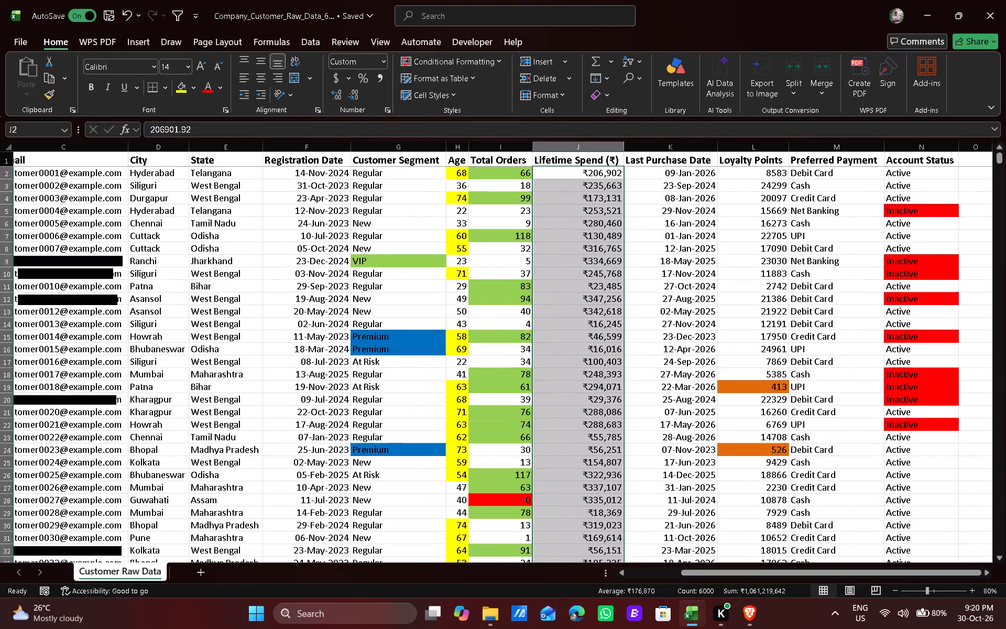
pyautogui.scroll(2, 595, 273)
pyautogui.click(589, 243)
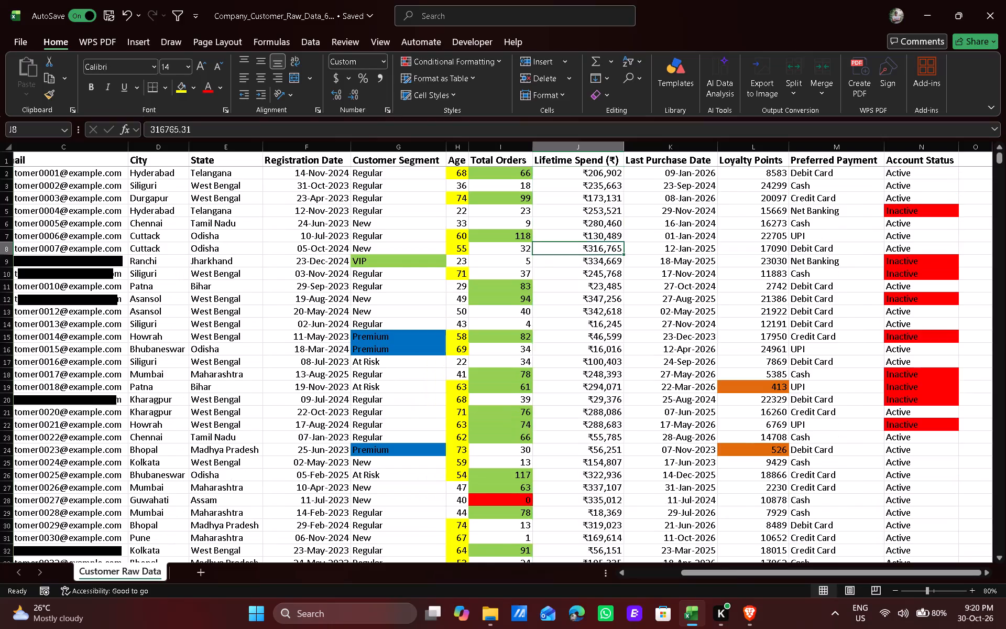
pyautogui.click(589, 220)
pyautogui.scroll(4, 587, 201)
# Select all Lifetime Spend (₹) values from the first data row down to the last, keeping the first rows in view.
pyautogui.click(597, 170)
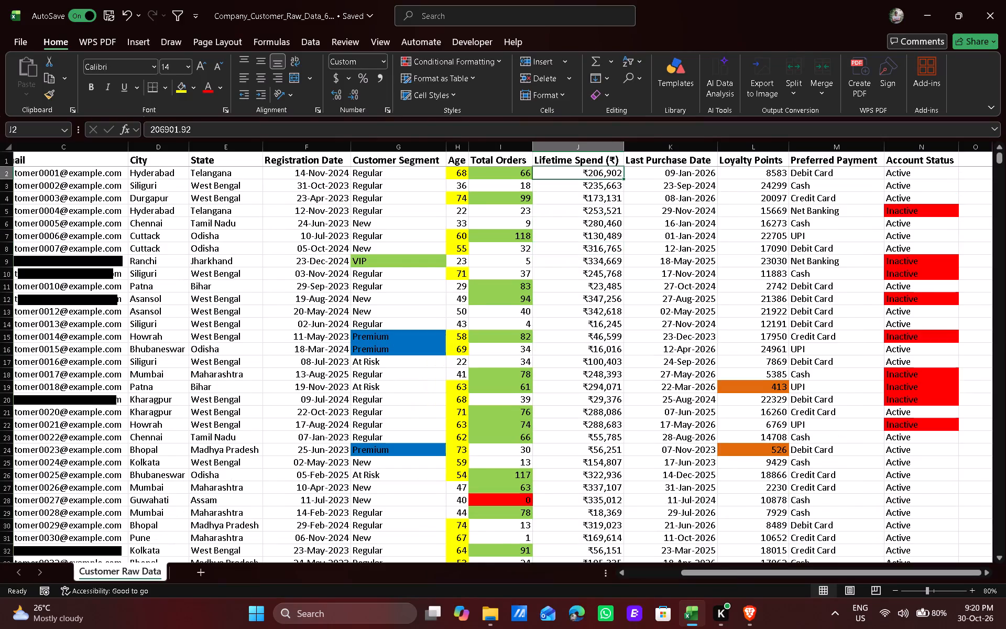
pyautogui.hotkey('ctrl', 'shift', 'Down')
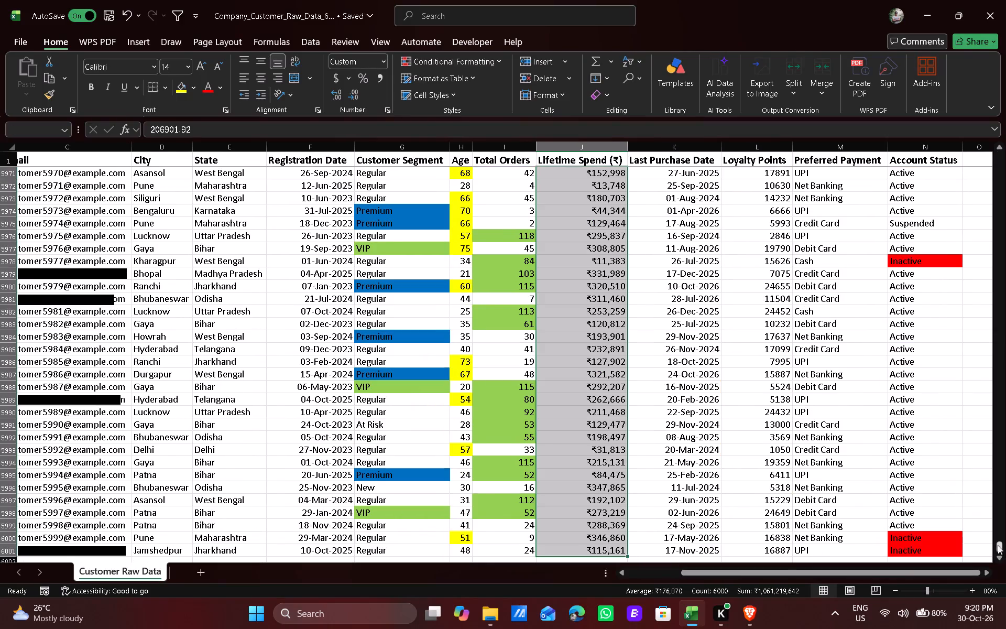
pyautogui.moveTo(997, 543); pyautogui.dragTo(1005, 84)
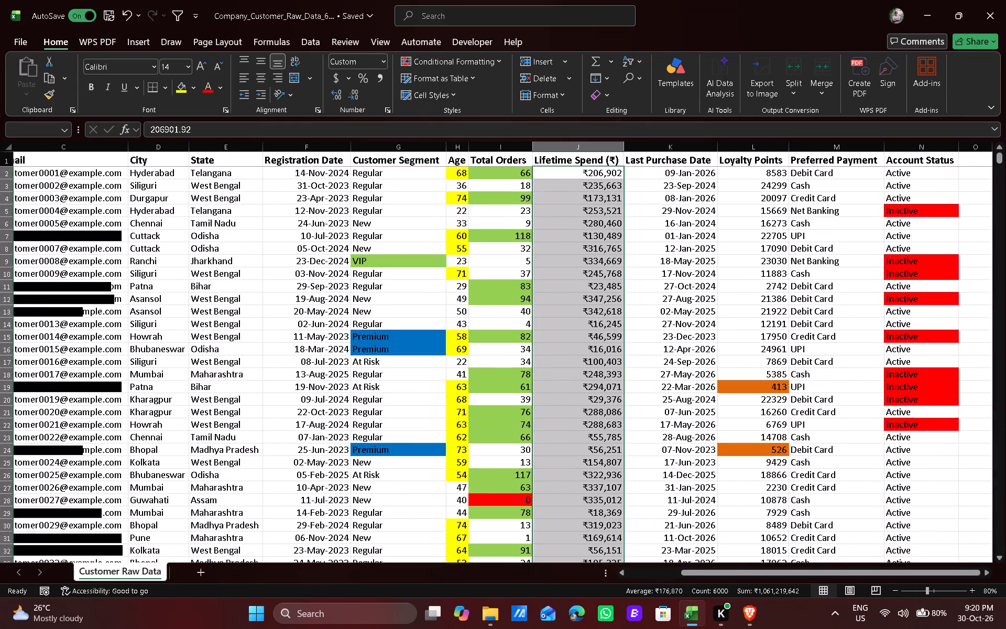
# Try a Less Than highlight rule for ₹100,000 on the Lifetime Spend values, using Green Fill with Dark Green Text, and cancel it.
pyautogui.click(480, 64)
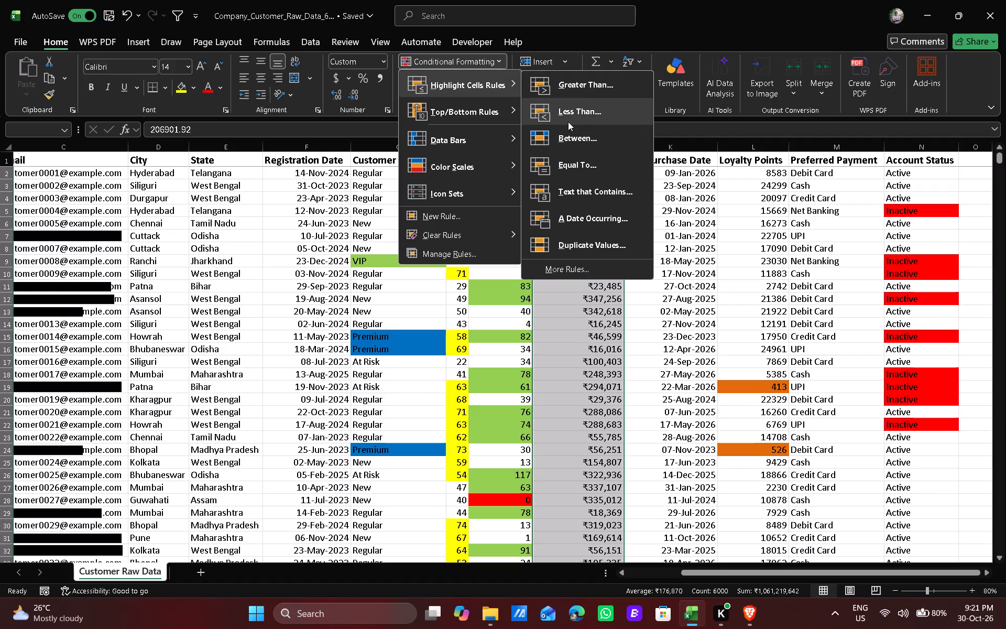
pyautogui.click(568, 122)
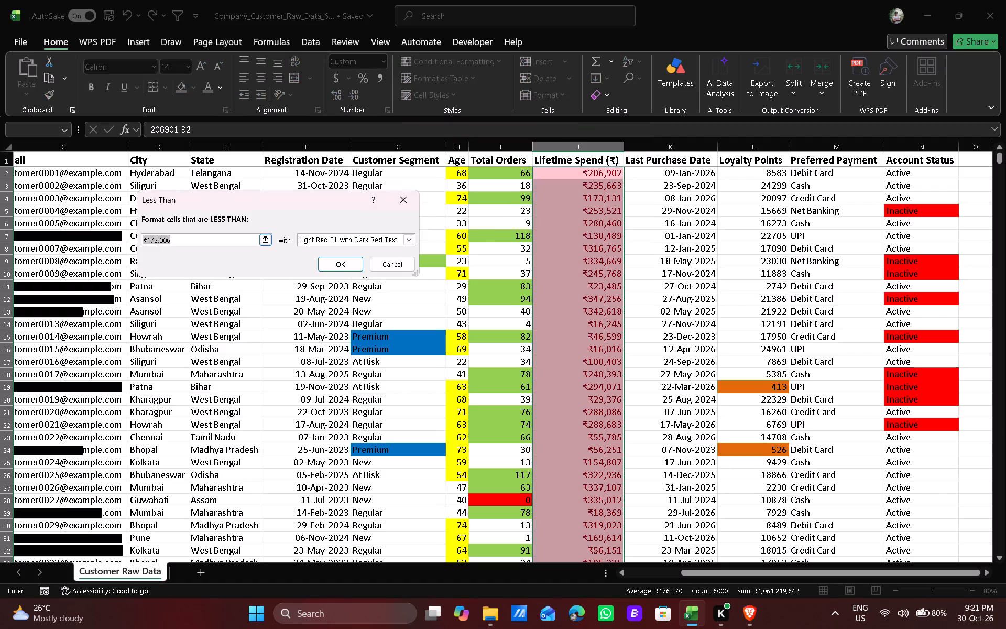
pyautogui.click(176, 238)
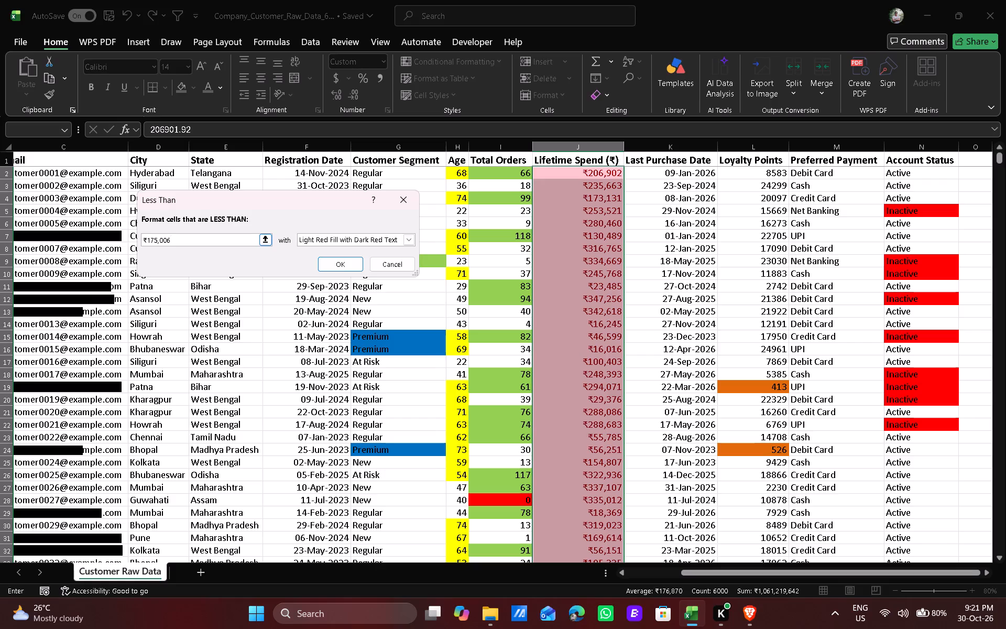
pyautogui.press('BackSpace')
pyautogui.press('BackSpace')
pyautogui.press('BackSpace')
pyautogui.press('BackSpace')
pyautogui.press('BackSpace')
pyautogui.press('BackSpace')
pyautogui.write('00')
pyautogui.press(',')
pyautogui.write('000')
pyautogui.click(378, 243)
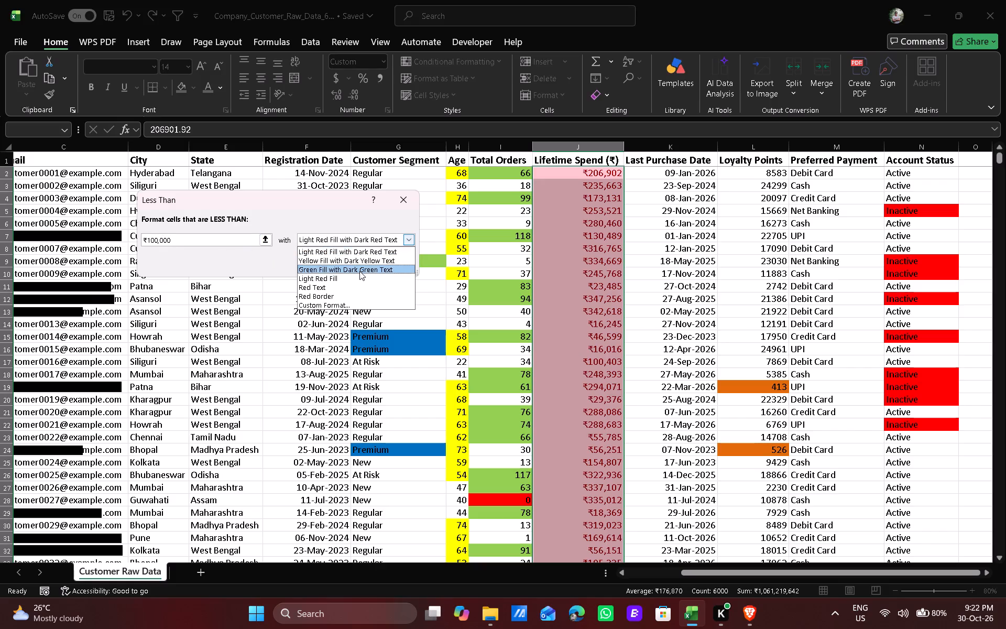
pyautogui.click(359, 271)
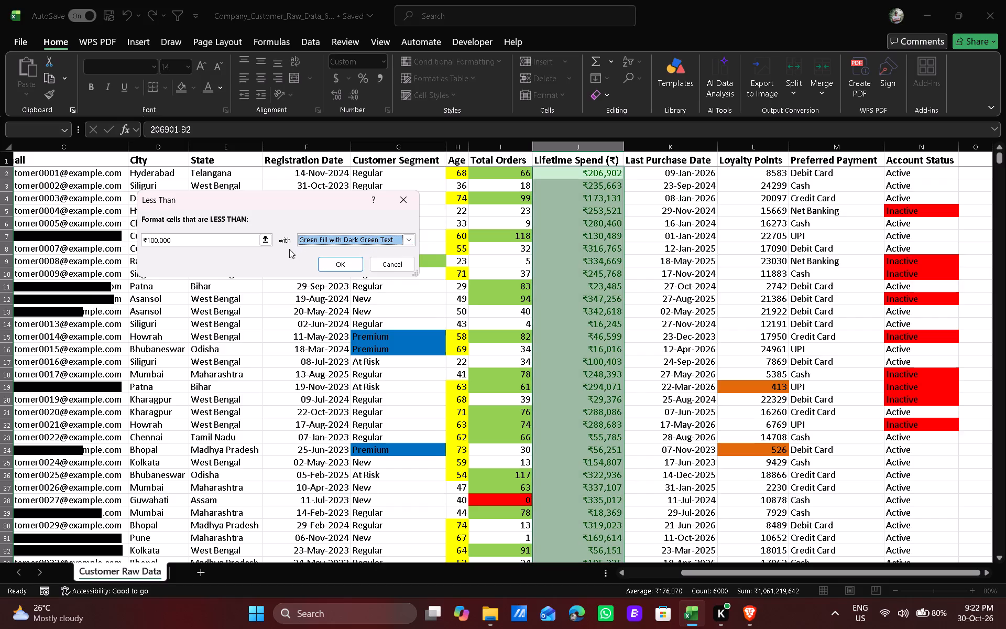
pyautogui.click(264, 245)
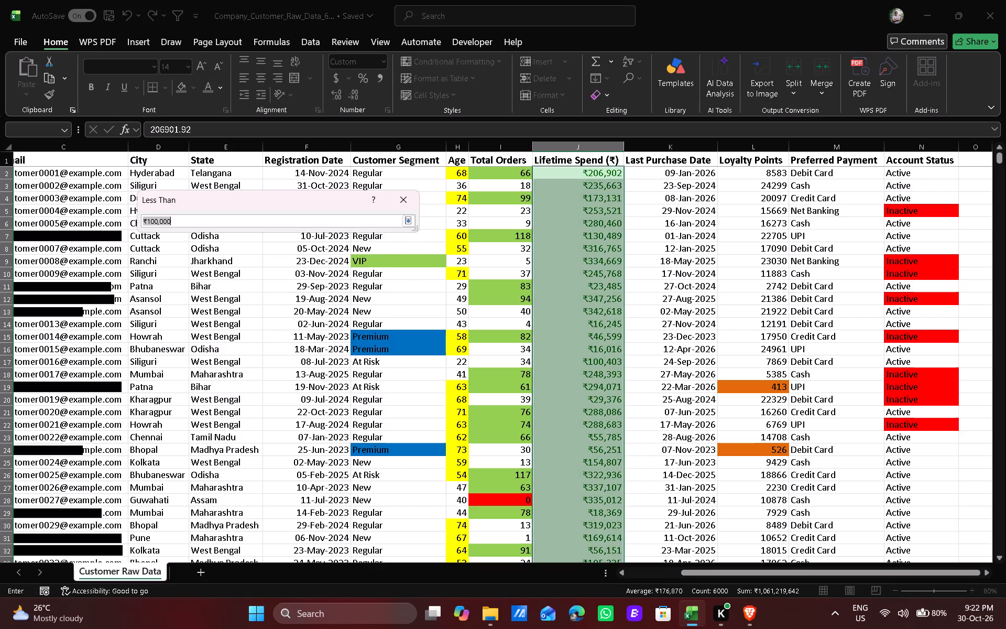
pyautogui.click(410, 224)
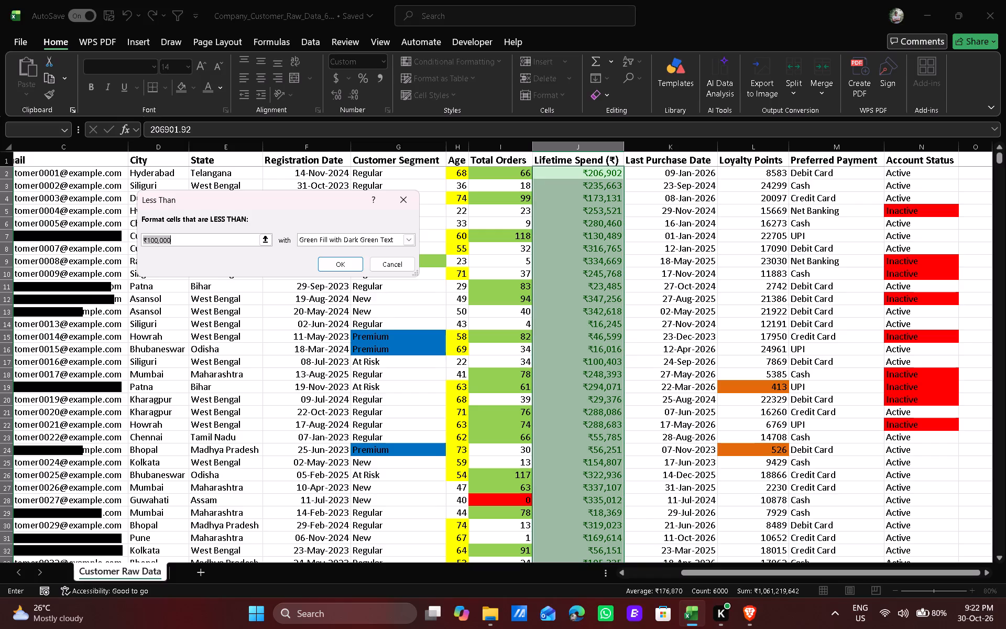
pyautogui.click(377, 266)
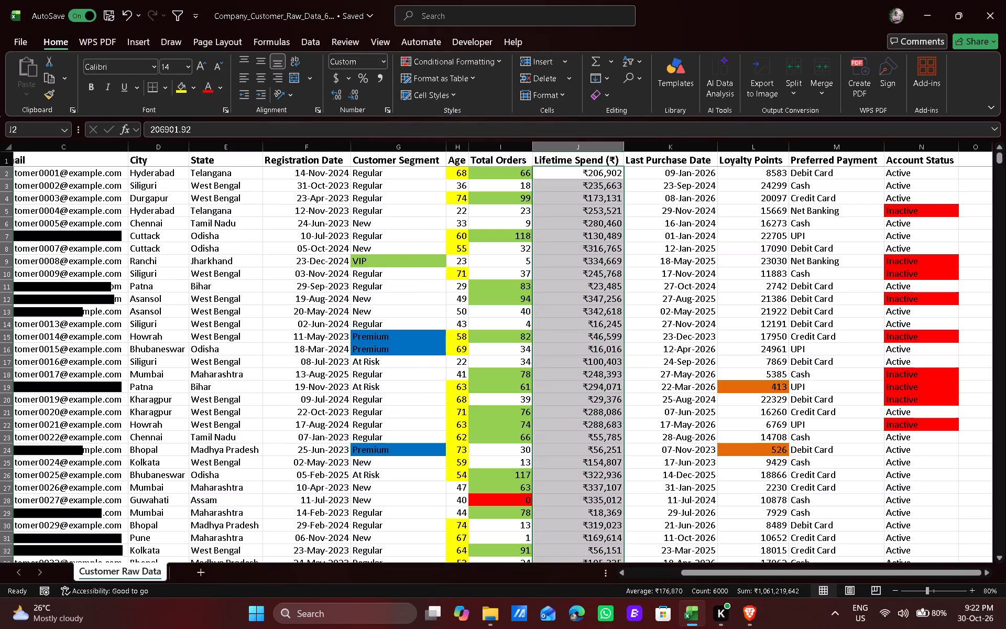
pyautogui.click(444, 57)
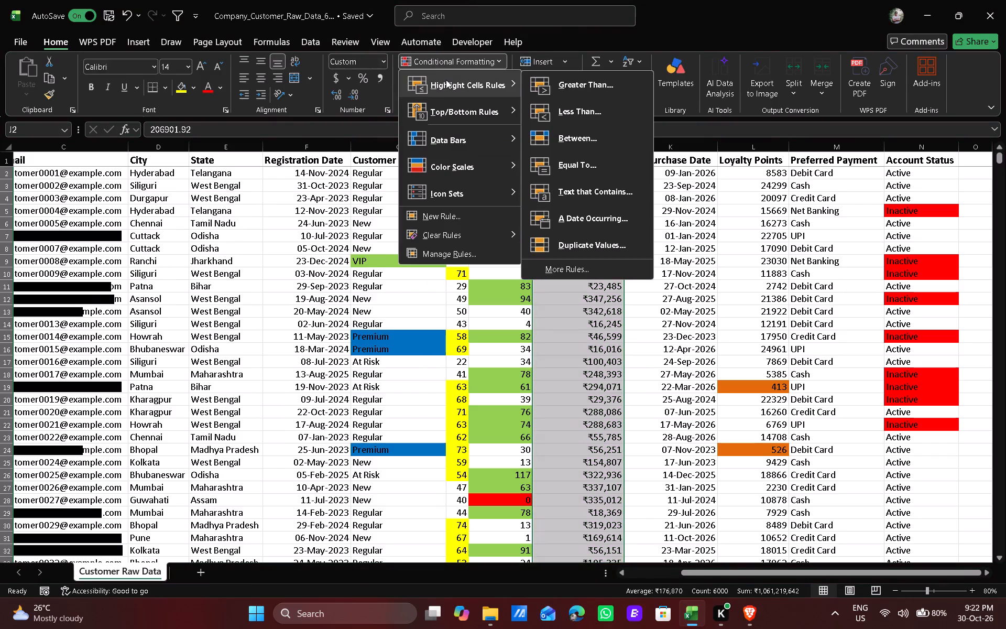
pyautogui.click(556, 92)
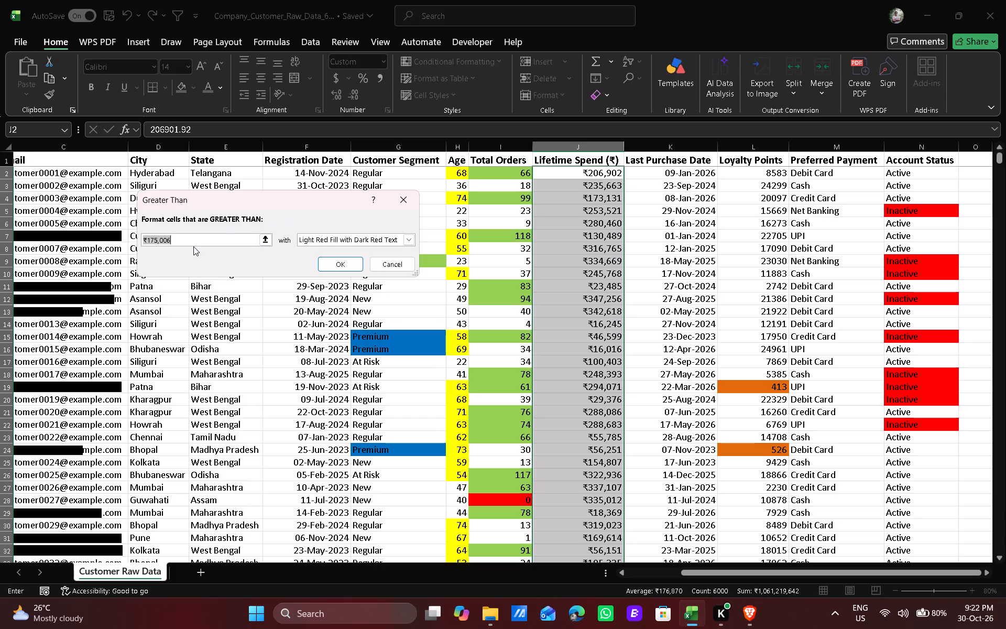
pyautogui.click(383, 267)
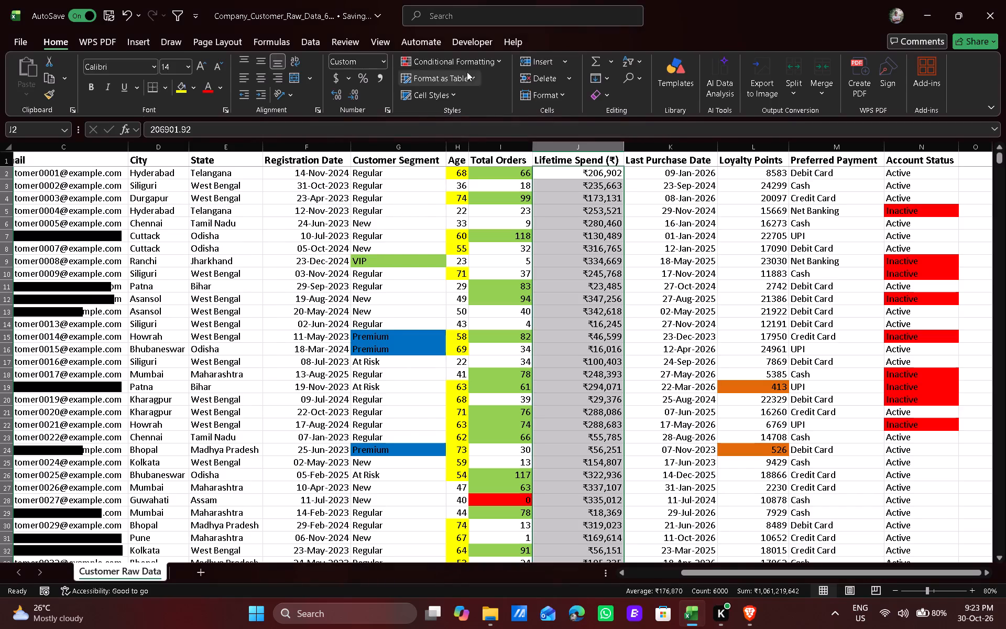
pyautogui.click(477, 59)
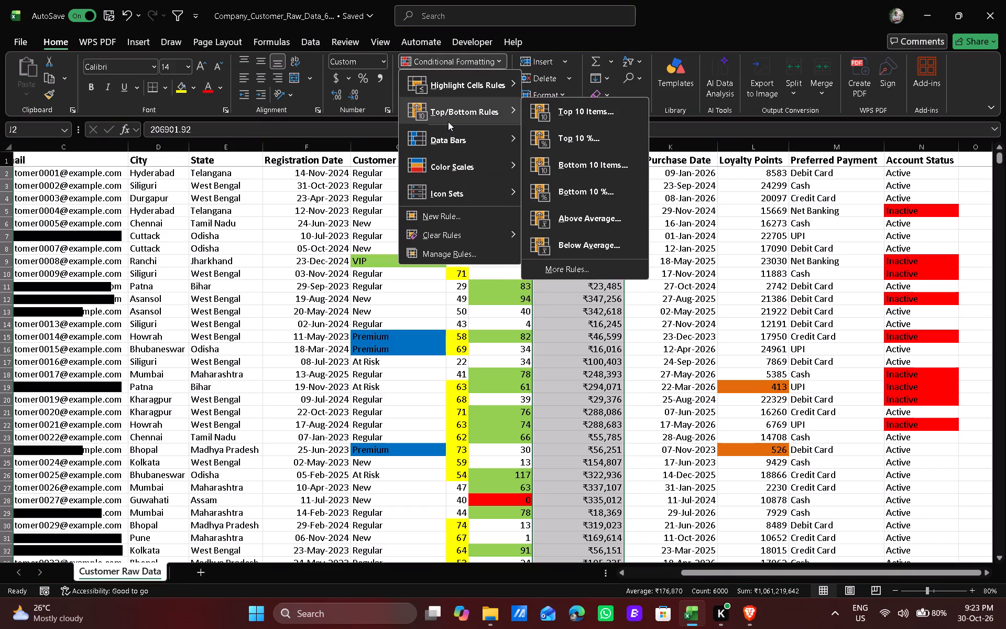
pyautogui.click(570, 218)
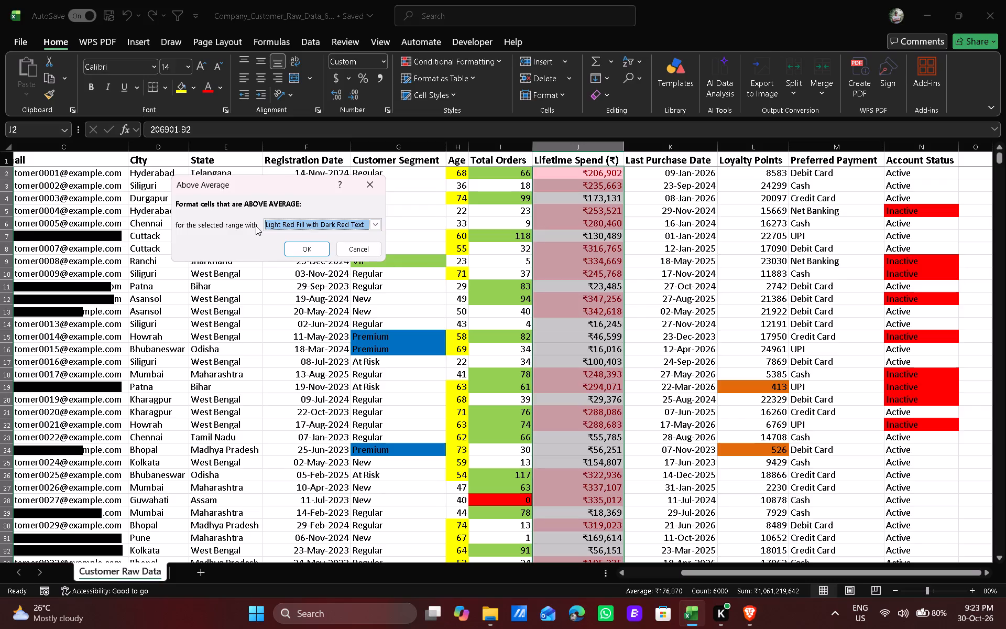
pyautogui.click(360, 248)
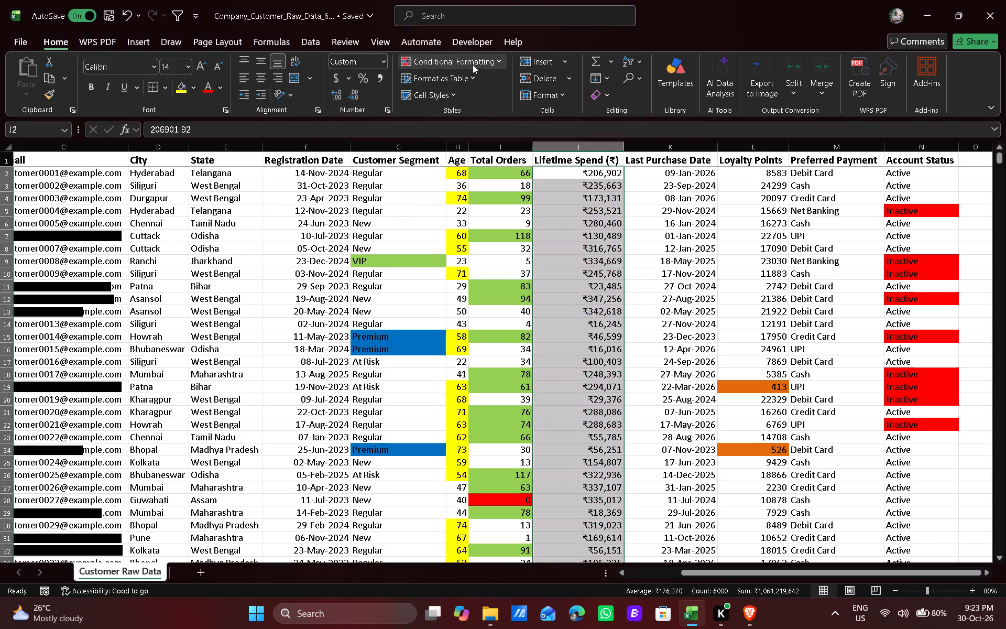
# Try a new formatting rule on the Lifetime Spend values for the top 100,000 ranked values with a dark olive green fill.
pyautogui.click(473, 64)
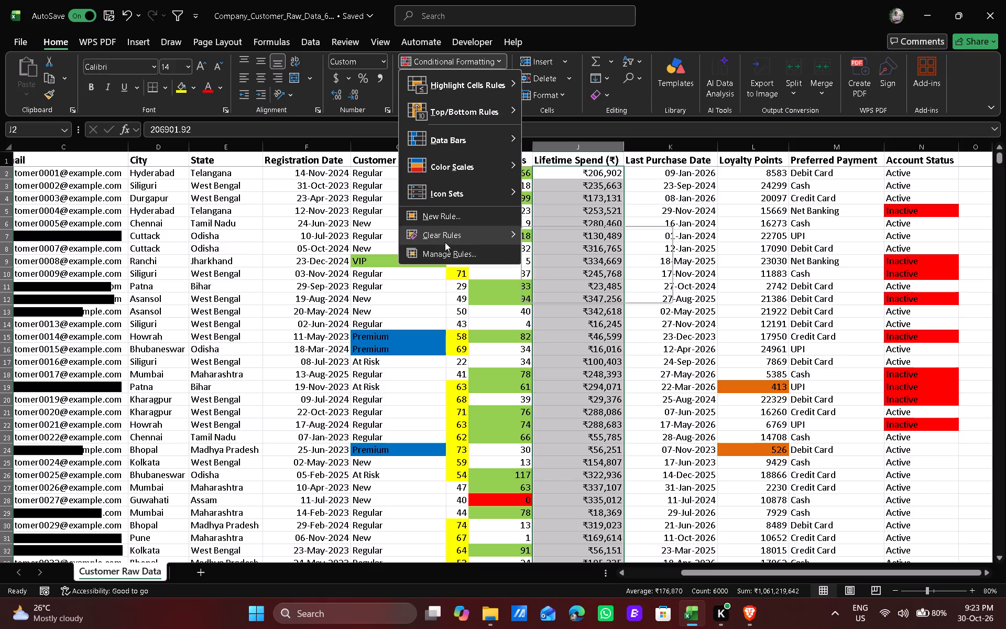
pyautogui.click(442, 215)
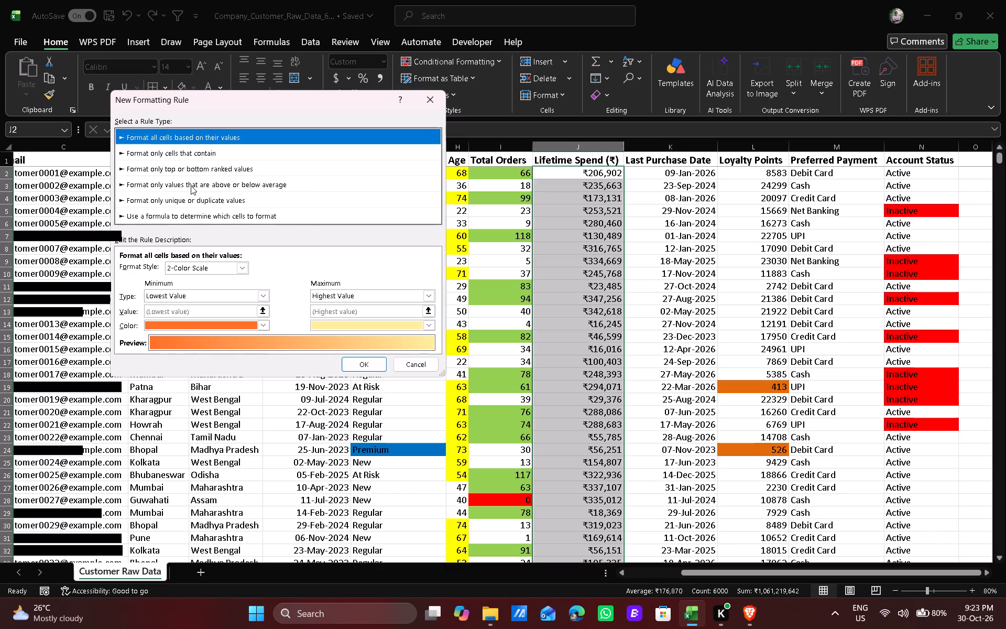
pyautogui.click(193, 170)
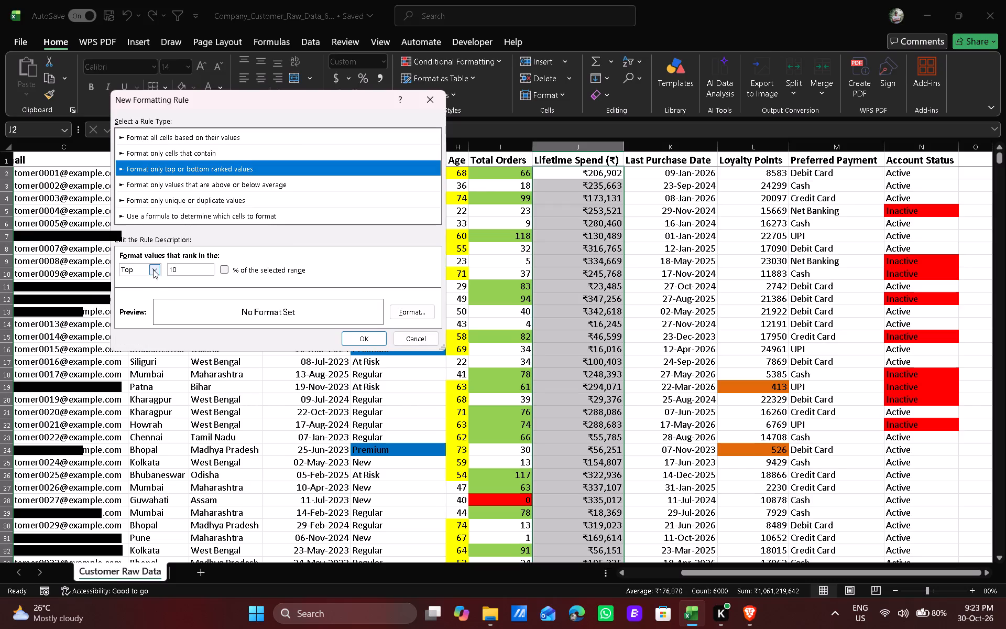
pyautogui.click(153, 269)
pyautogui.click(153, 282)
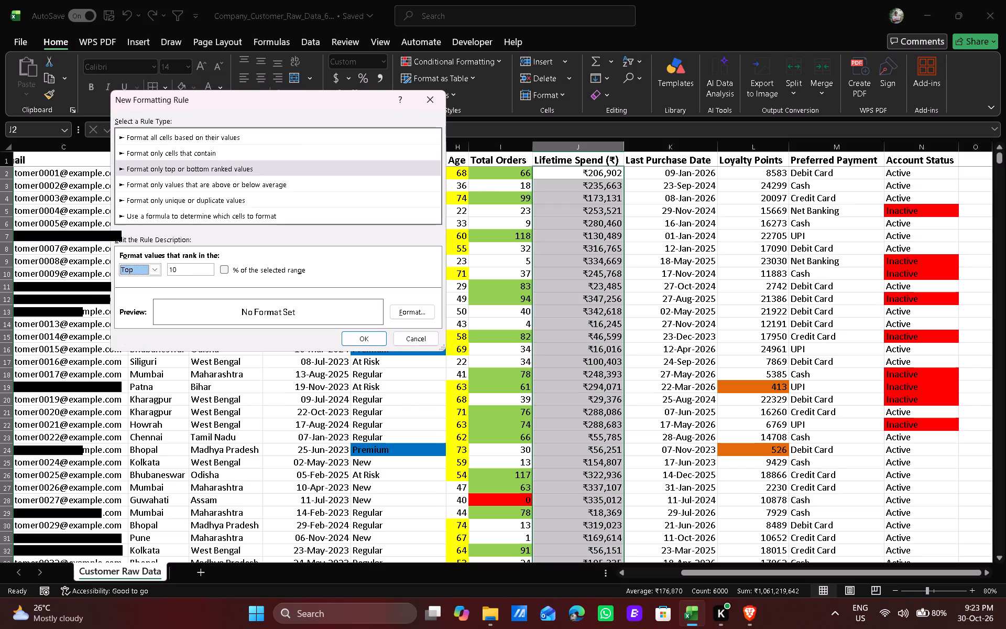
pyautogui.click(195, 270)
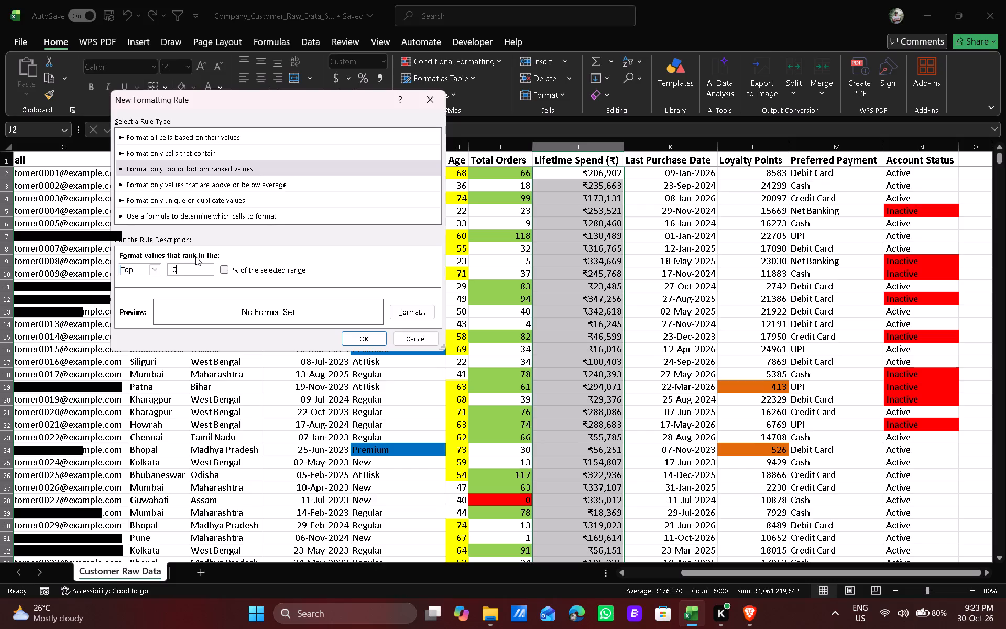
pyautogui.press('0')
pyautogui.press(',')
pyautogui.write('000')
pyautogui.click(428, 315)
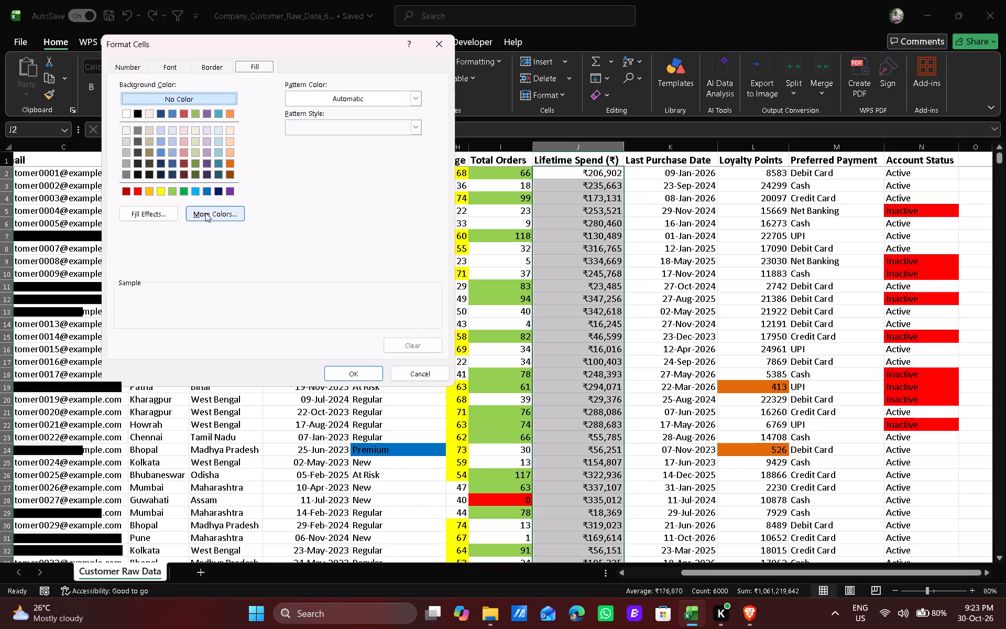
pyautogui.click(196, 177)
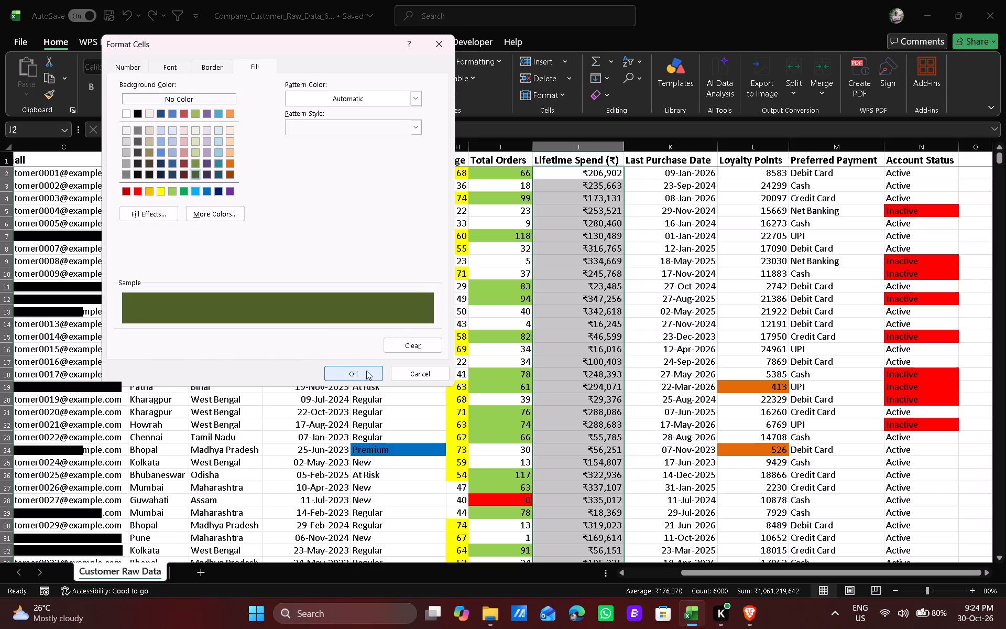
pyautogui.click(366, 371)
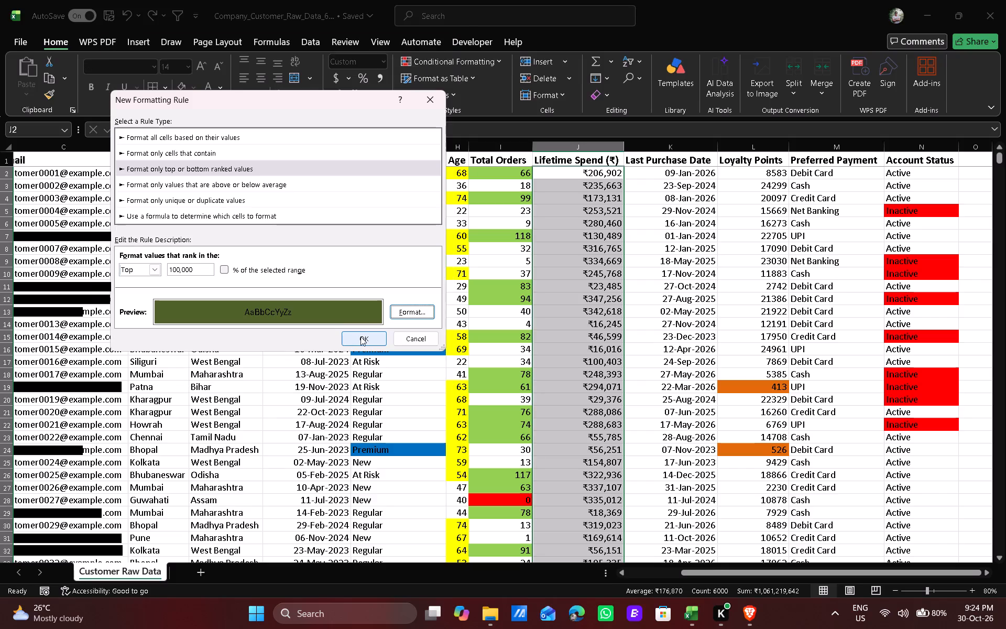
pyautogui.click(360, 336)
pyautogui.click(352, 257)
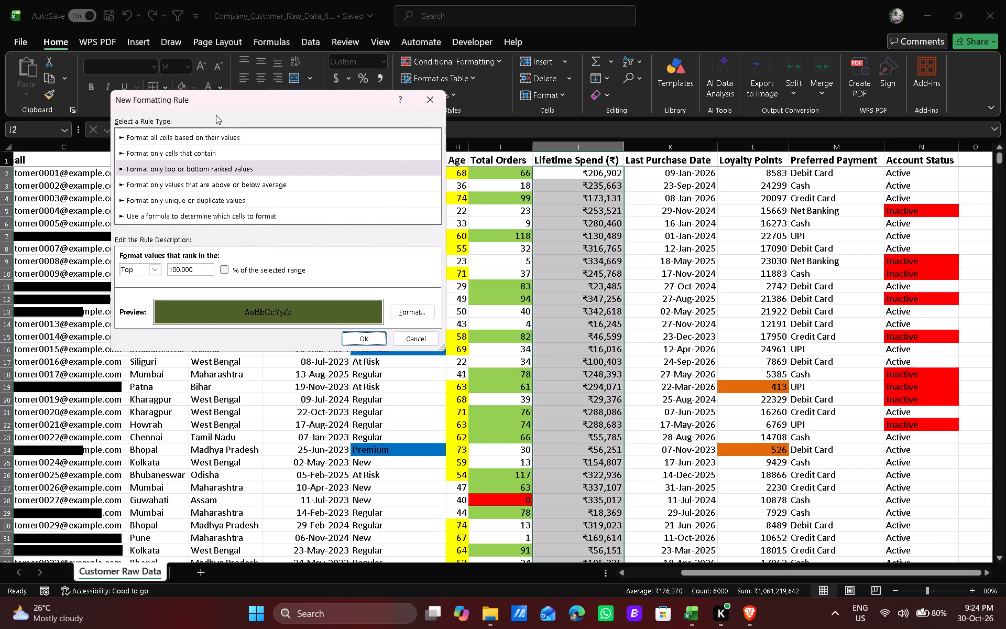
# Switch the new Lifetime Spend rule to format all cells based on their values, and try to edit its minimum value.
pyautogui.click(216, 136)
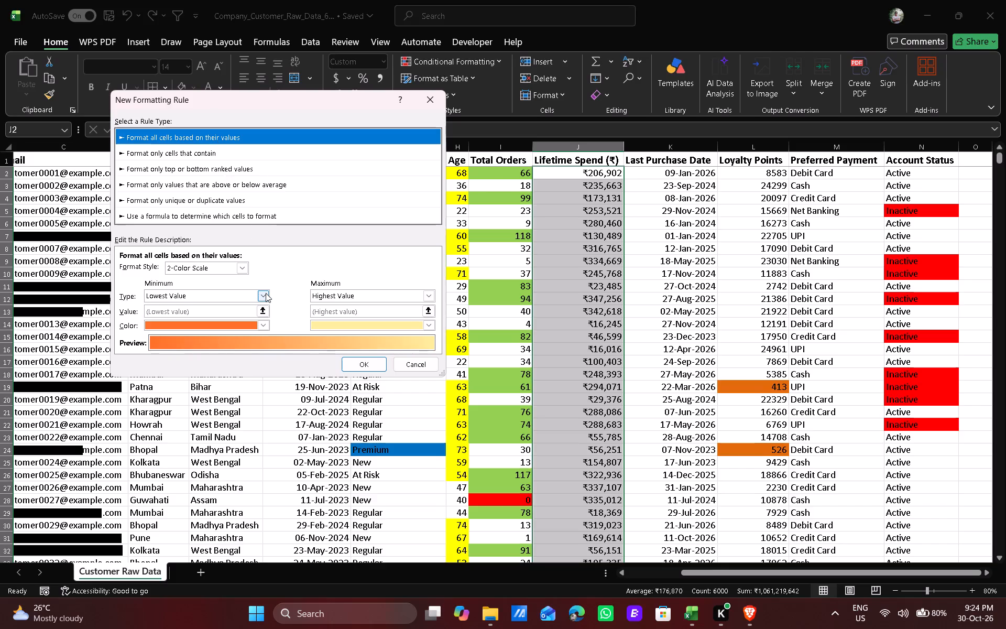
pyautogui.click(206, 311)
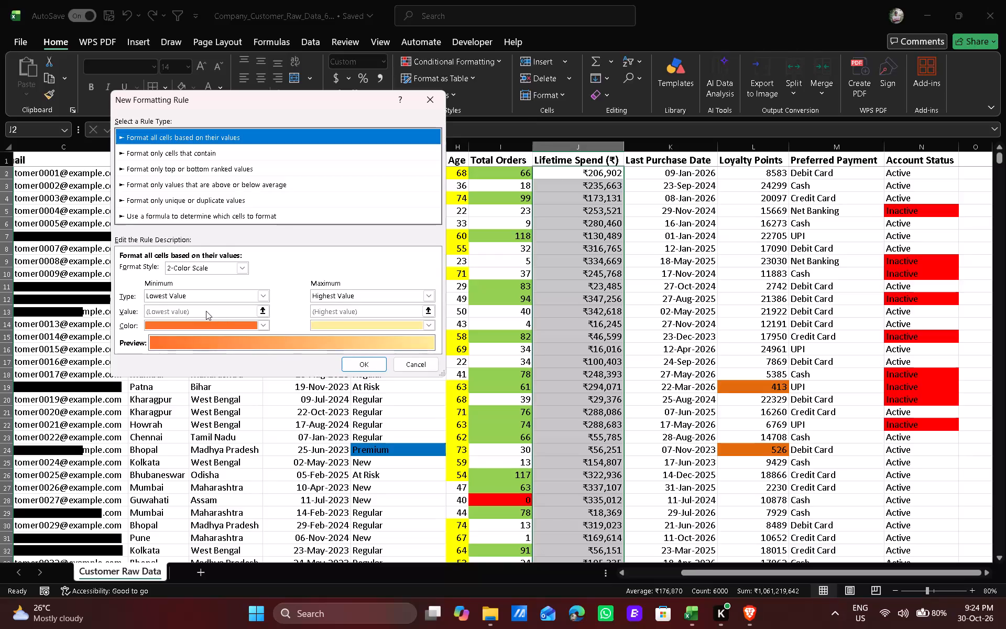
pyautogui.doubleClick(206, 311)
pyautogui.click(266, 311)
pyautogui.click(262, 311)
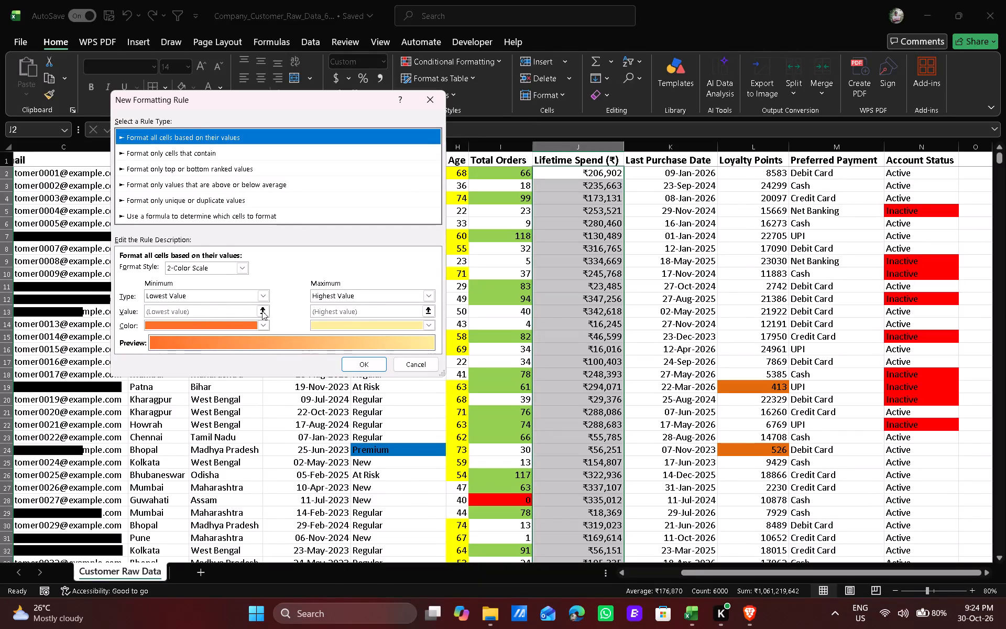
pyautogui.click(262, 311)
pyautogui.click(262, 311)
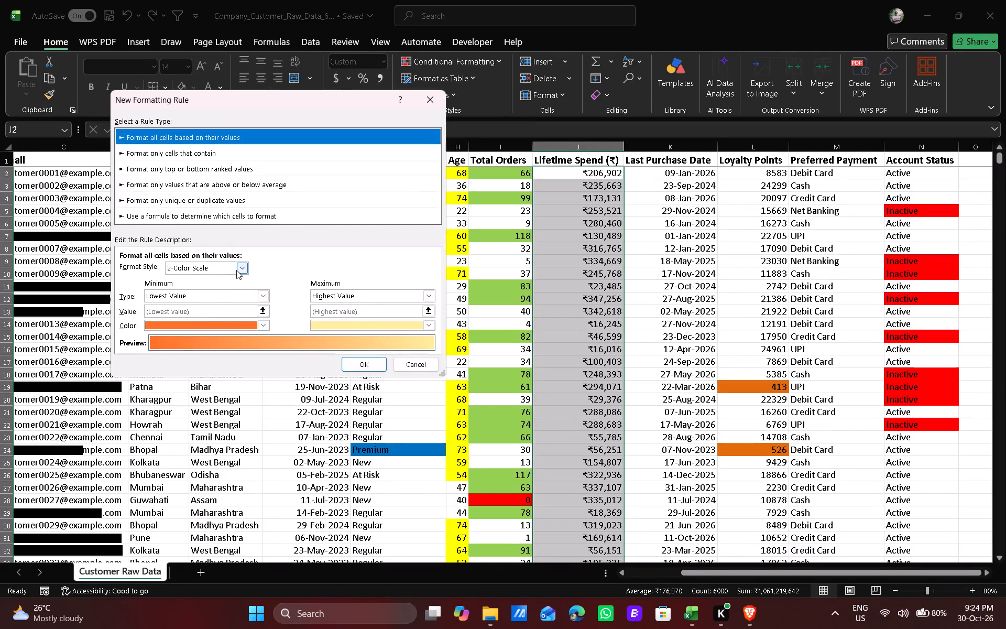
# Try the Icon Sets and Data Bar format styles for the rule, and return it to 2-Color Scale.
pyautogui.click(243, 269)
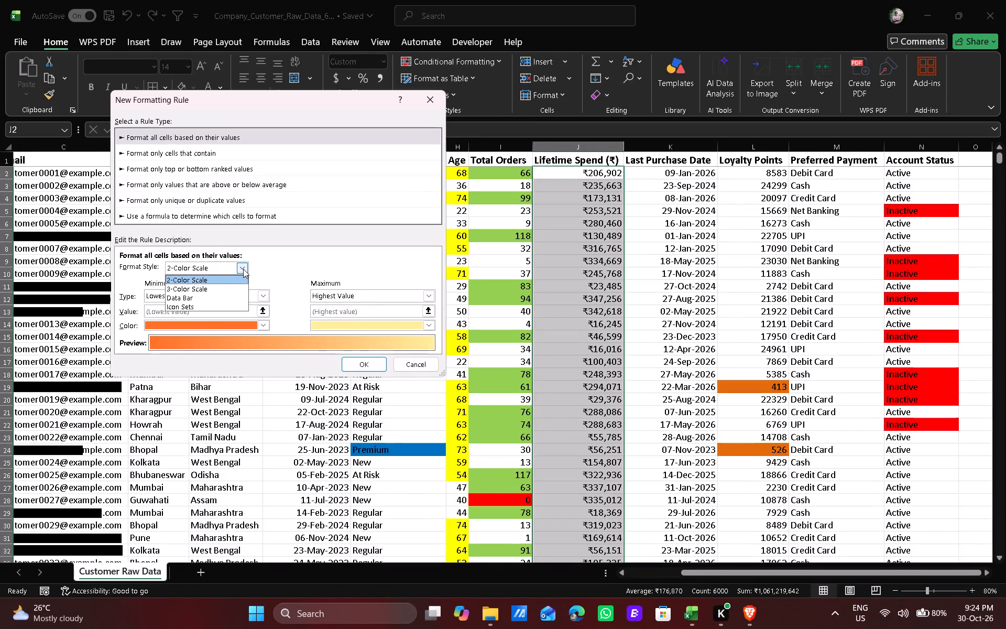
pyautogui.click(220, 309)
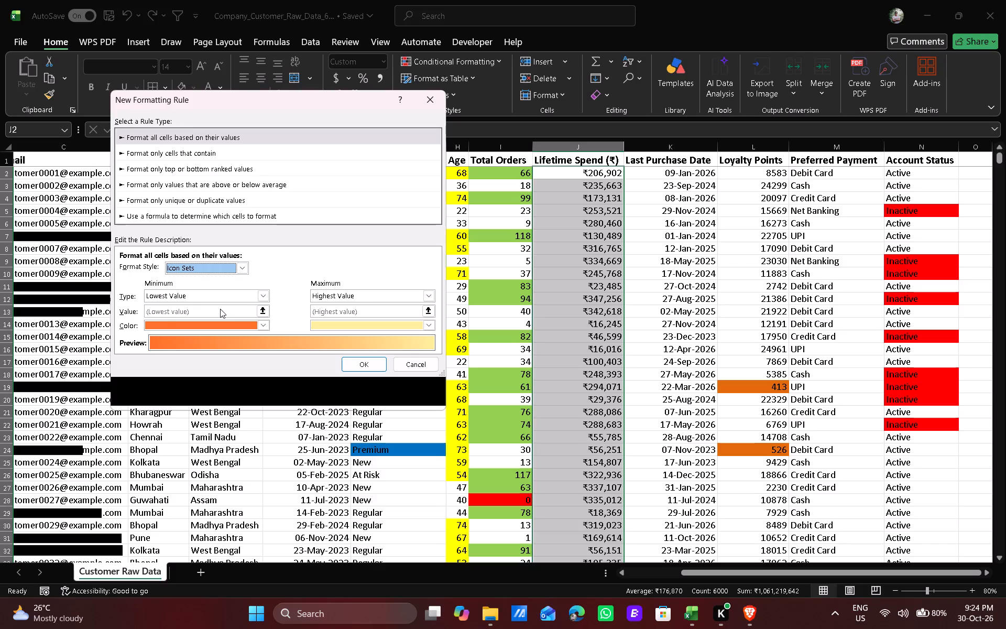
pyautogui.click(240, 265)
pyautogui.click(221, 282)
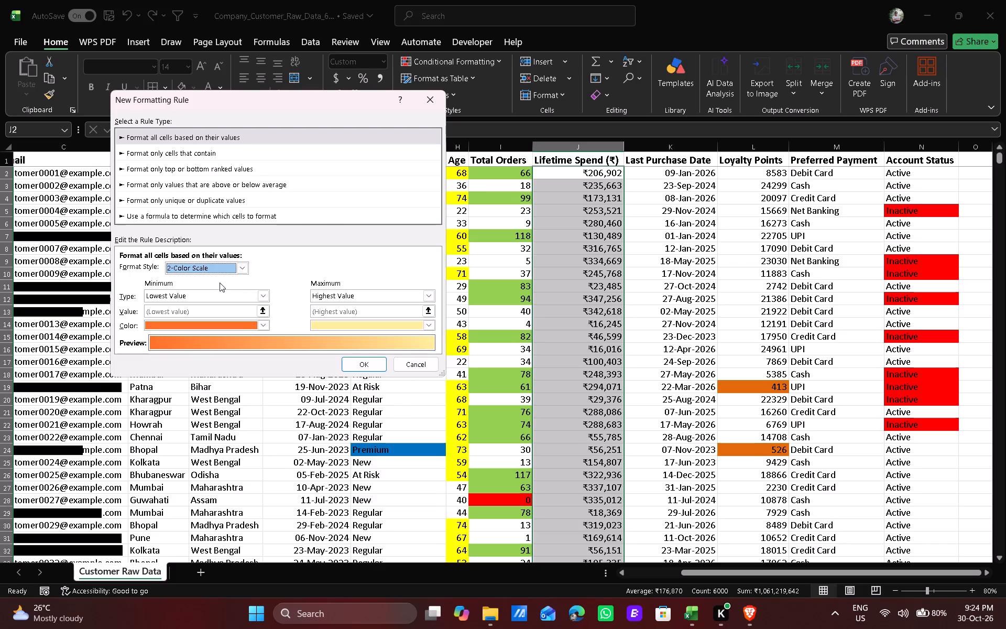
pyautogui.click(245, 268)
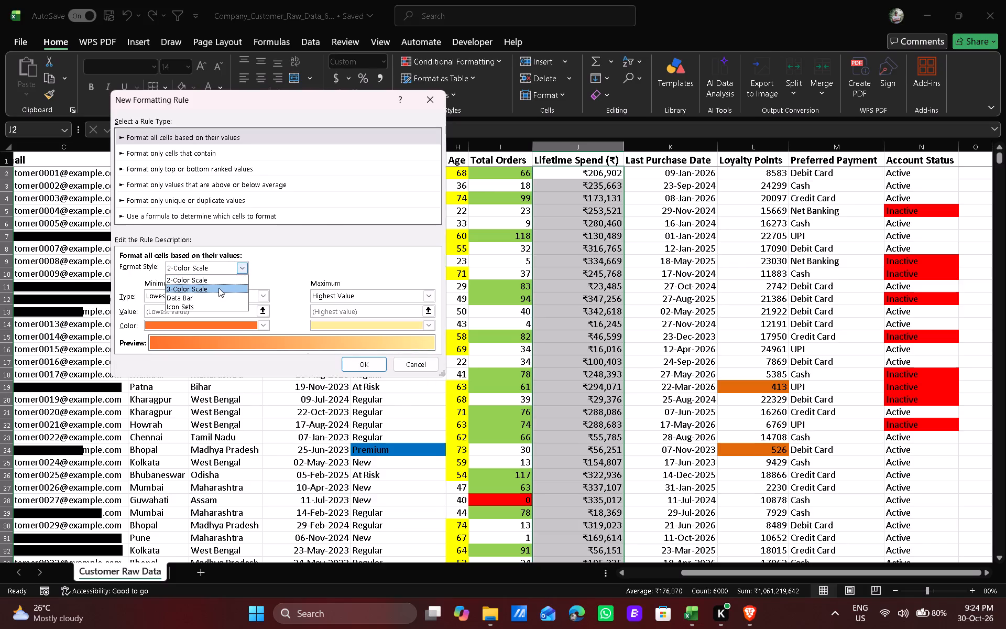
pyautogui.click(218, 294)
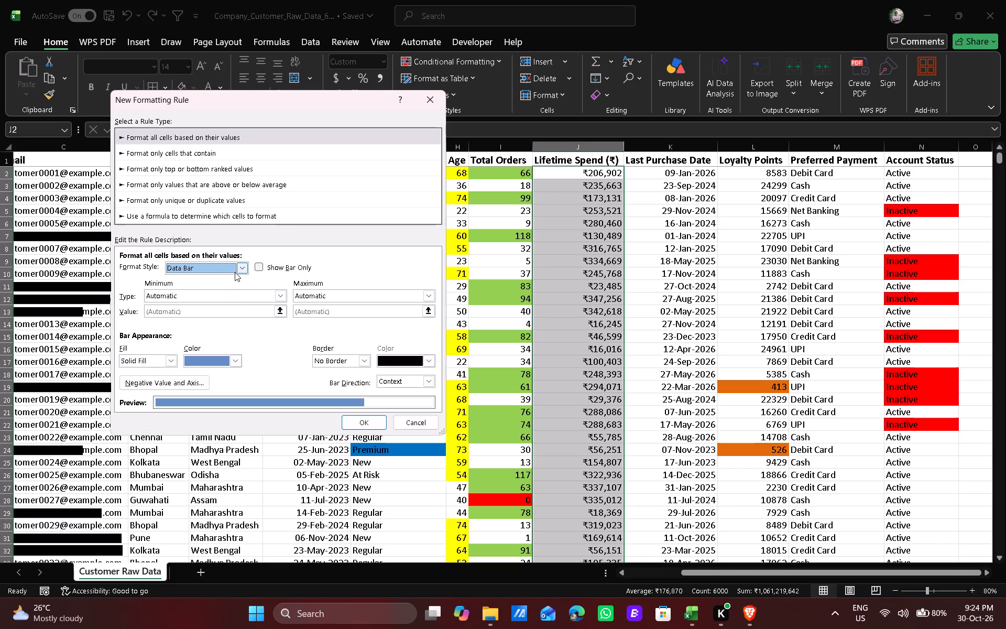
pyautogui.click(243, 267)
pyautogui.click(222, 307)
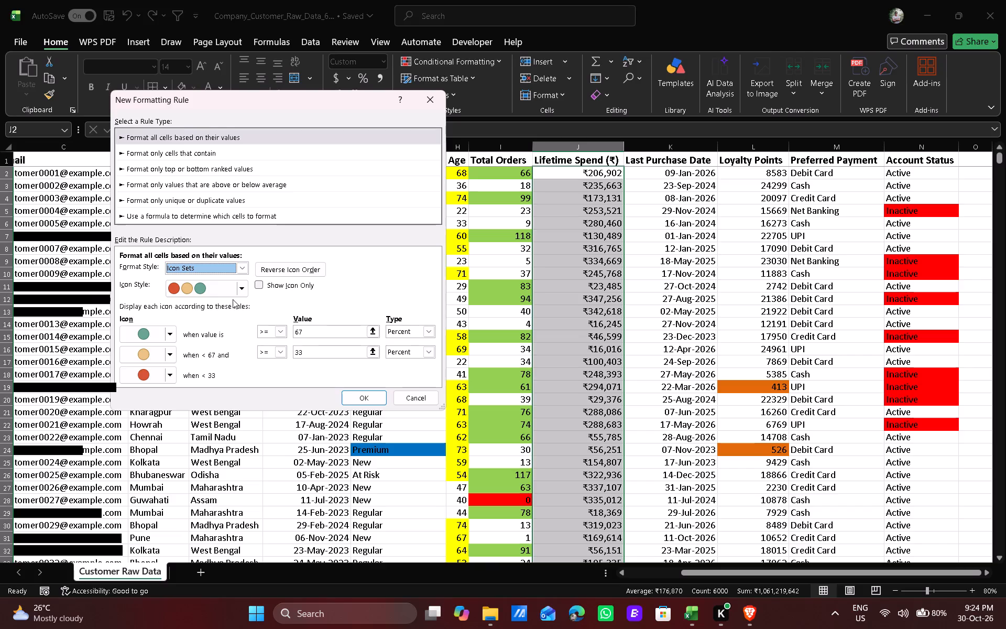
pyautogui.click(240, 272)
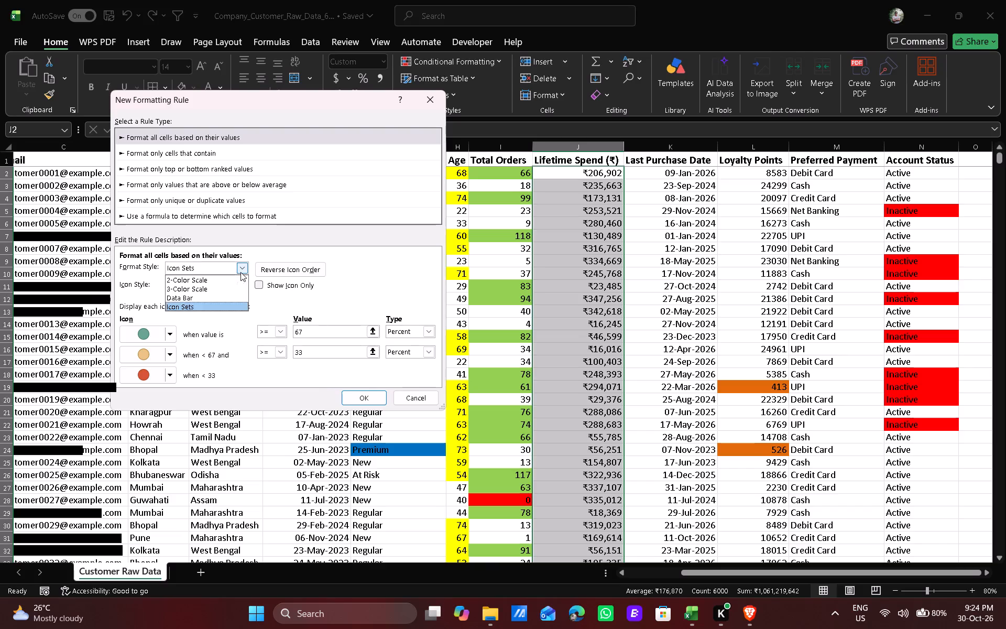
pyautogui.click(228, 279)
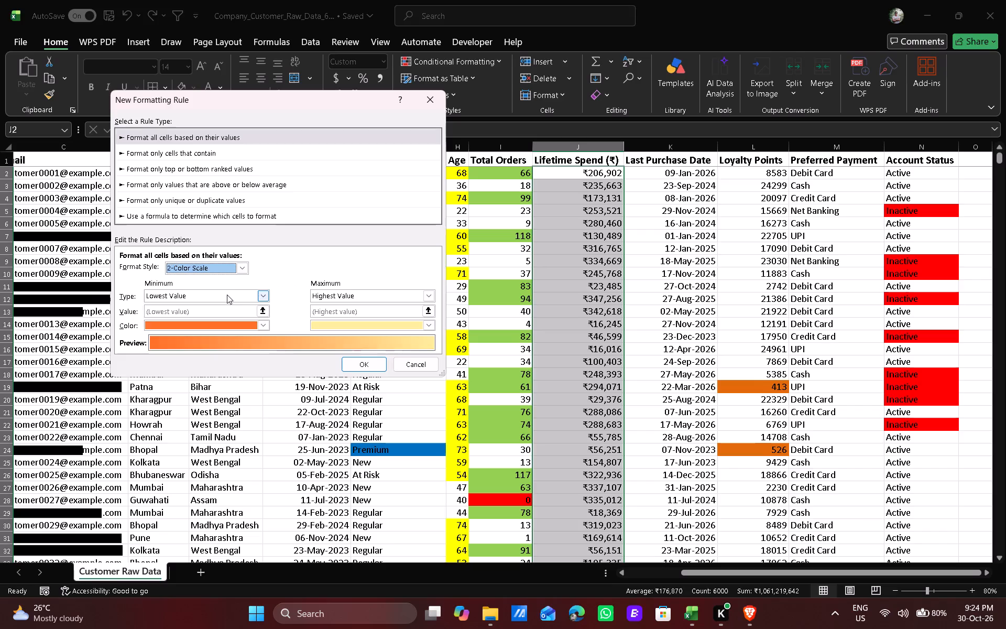
# Apply the 2-Color Scale from Lowest Value to Highest Value to the Lifetime Spend values, with dark olive green for both colours.
pyautogui.click(227, 297)
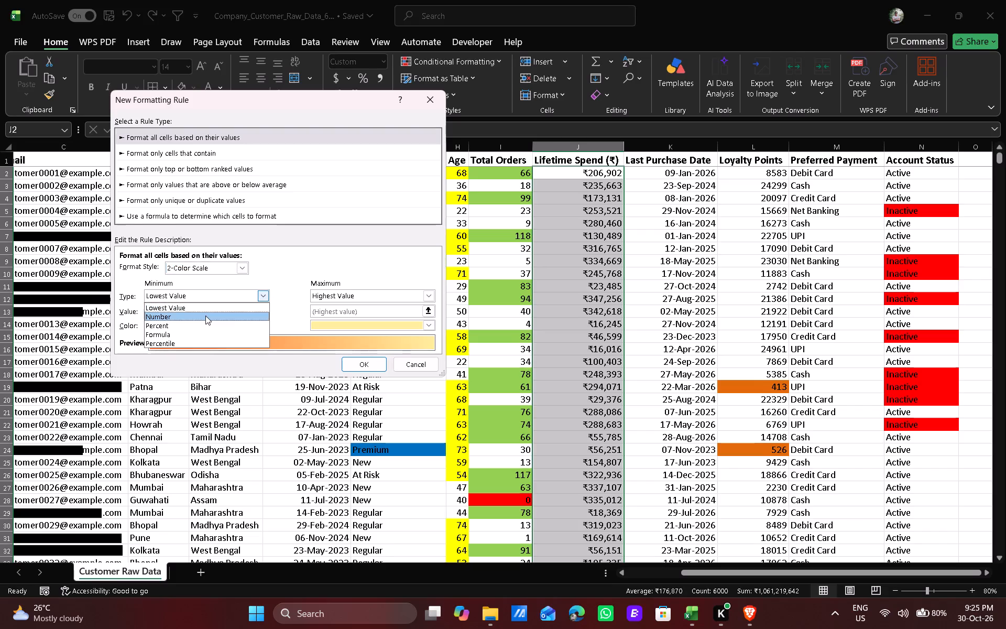
pyautogui.click(205, 307)
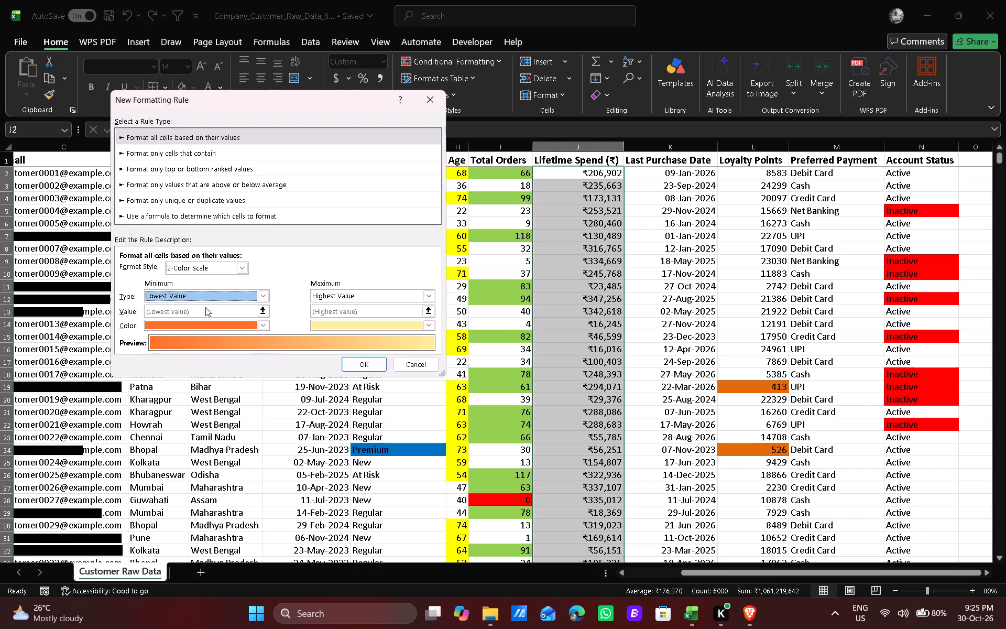
pyautogui.click(200, 309)
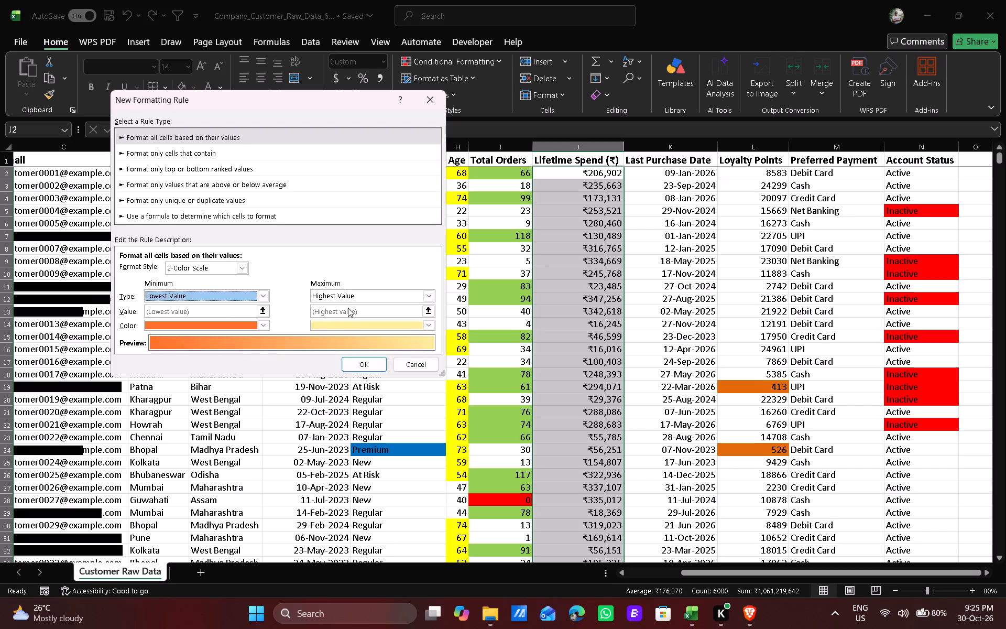
pyautogui.click(348, 308)
pyautogui.click(348, 294)
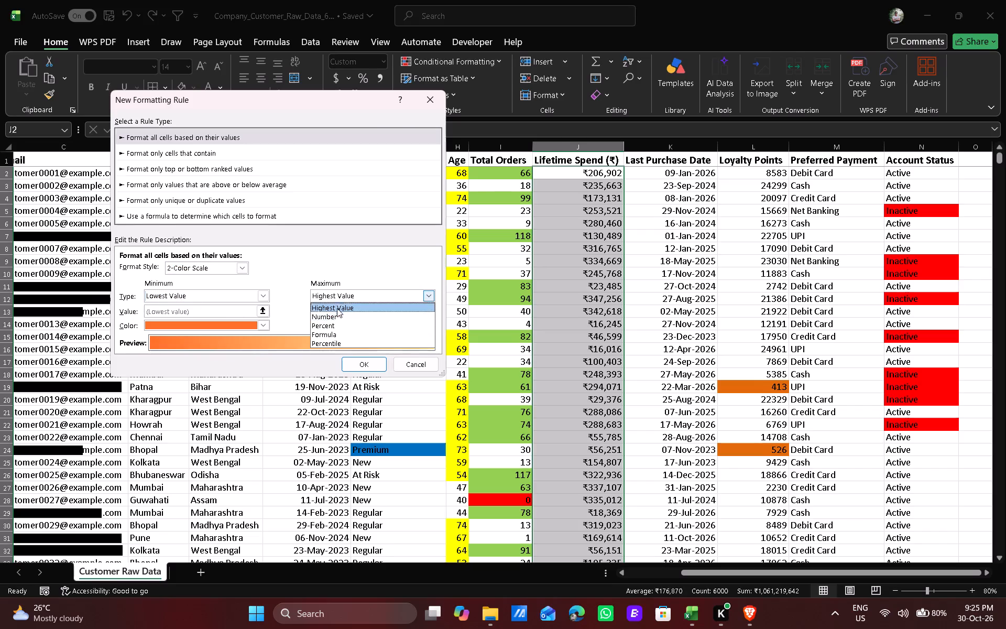
pyautogui.click(337, 308)
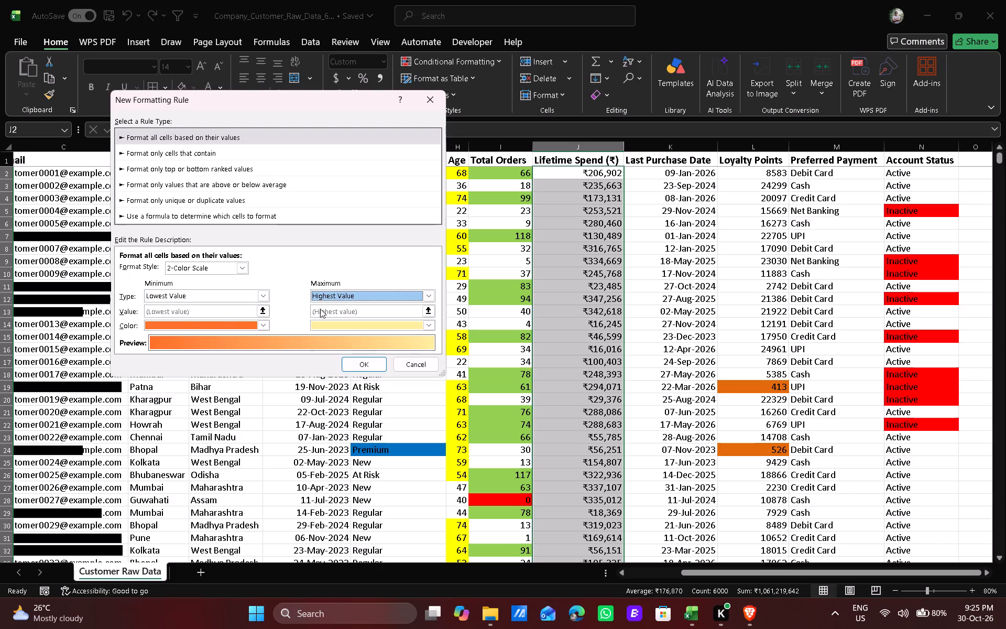
pyautogui.click(192, 311)
pyautogui.tripleClick(192, 311)
pyautogui.click(202, 327)
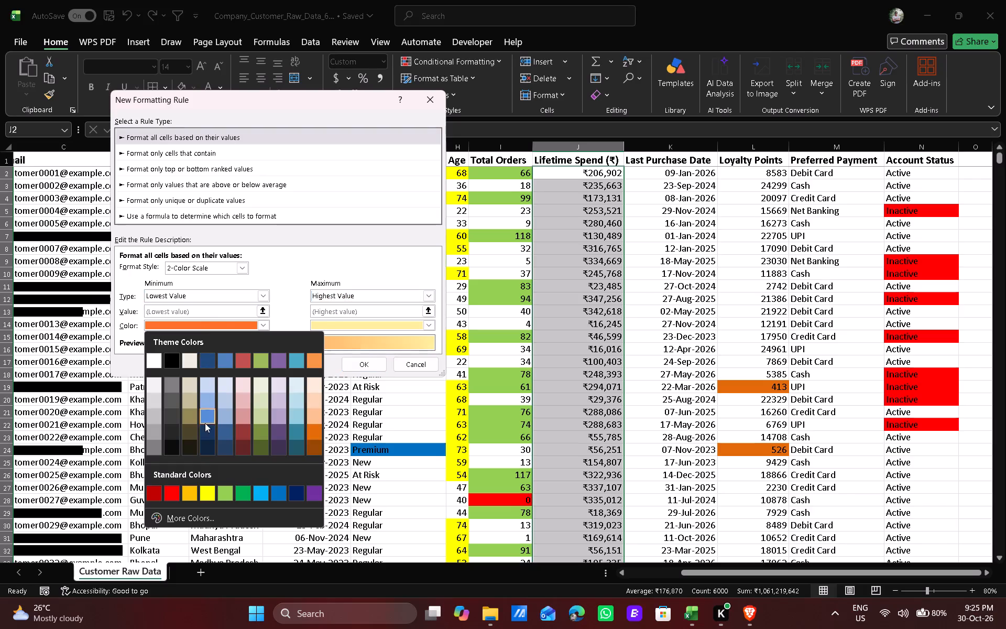
pyautogui.click(260, 448)
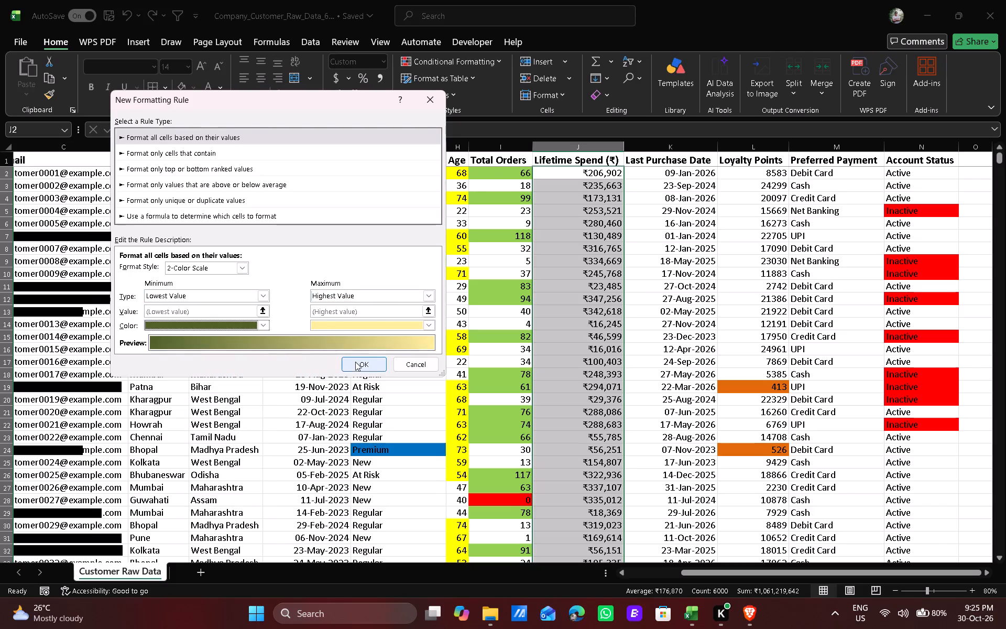
pyautogui.click(381, 322)
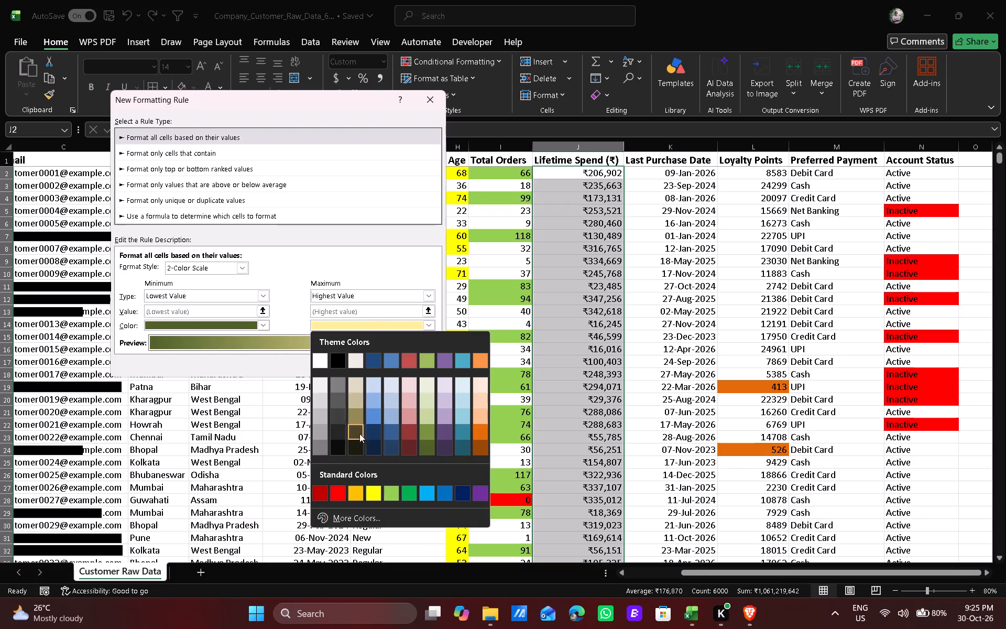
pyautogui.click(430, 448)
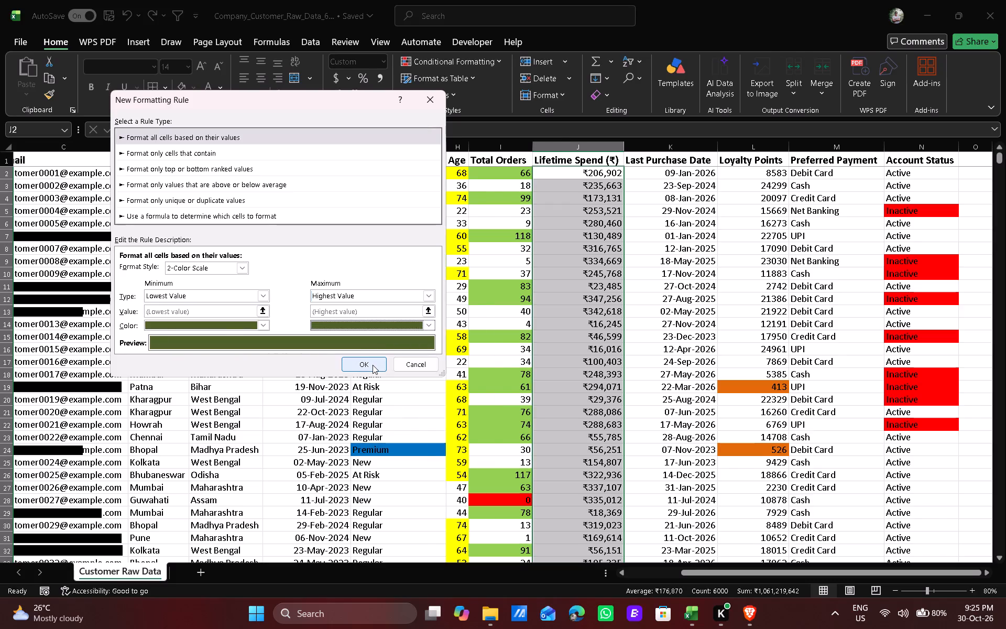
pyautogui.click(373, 365)
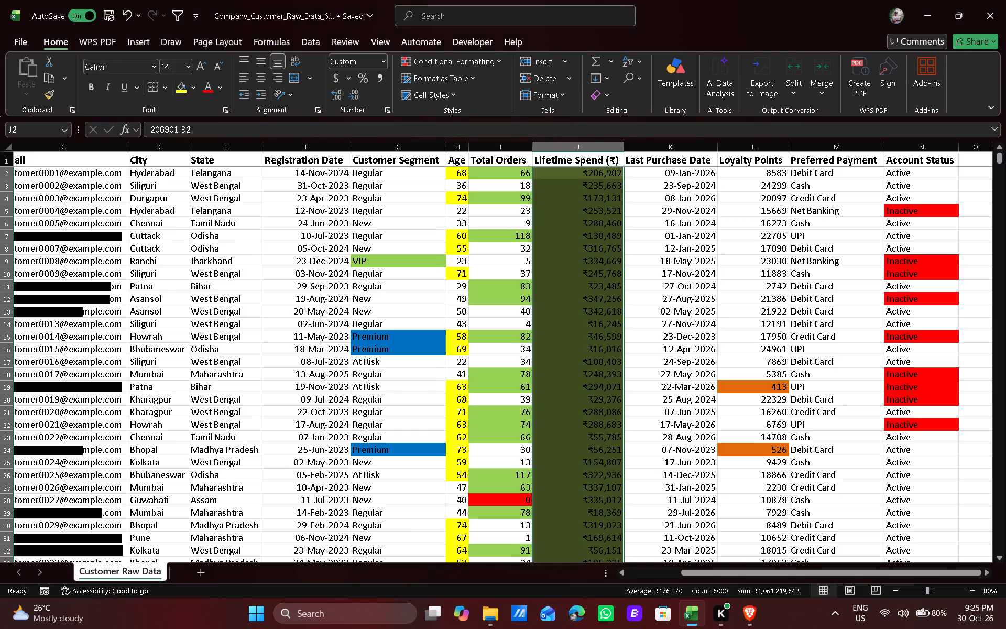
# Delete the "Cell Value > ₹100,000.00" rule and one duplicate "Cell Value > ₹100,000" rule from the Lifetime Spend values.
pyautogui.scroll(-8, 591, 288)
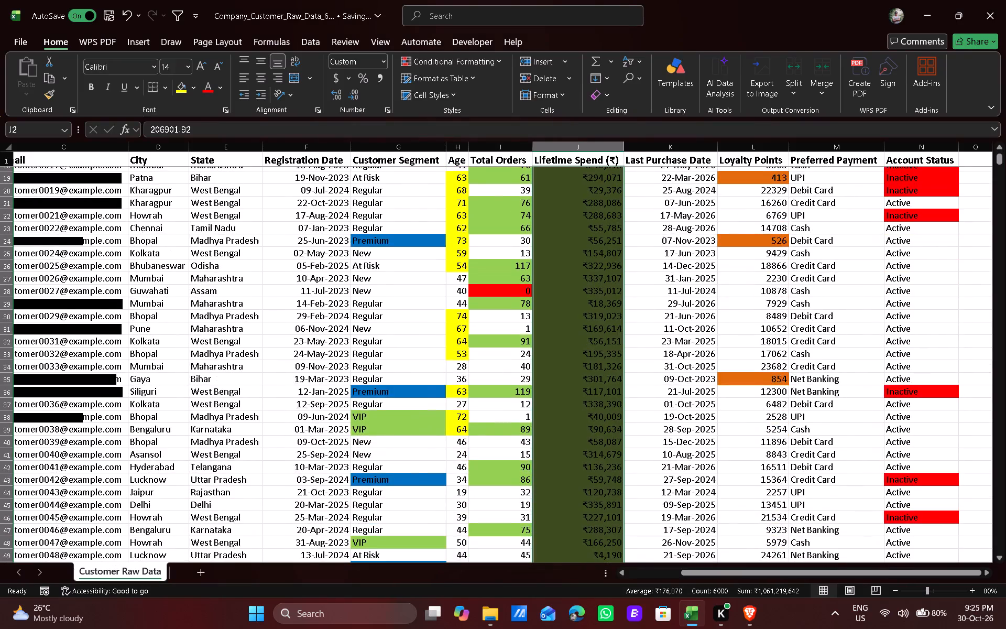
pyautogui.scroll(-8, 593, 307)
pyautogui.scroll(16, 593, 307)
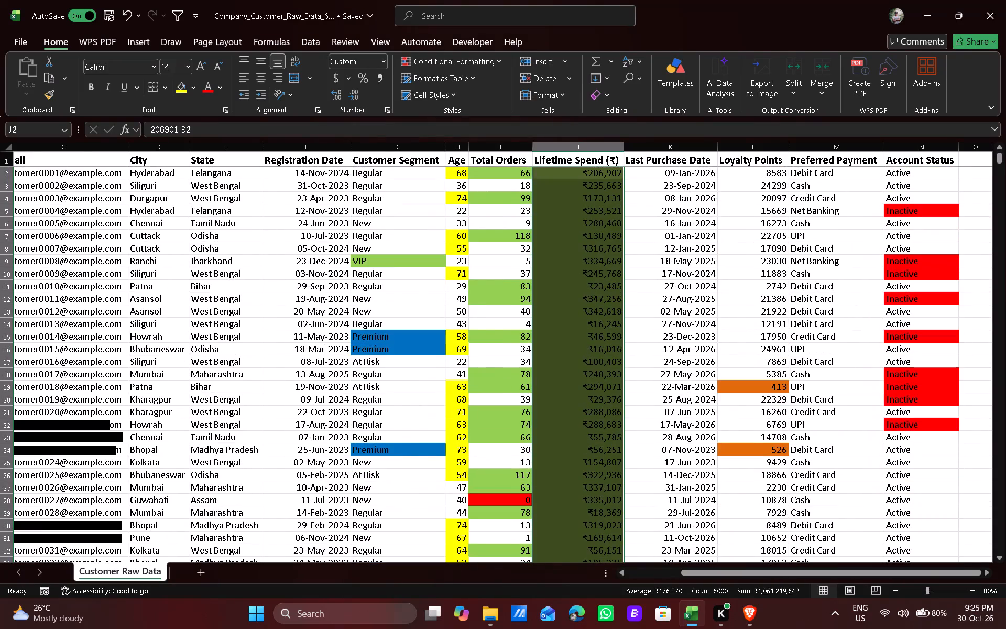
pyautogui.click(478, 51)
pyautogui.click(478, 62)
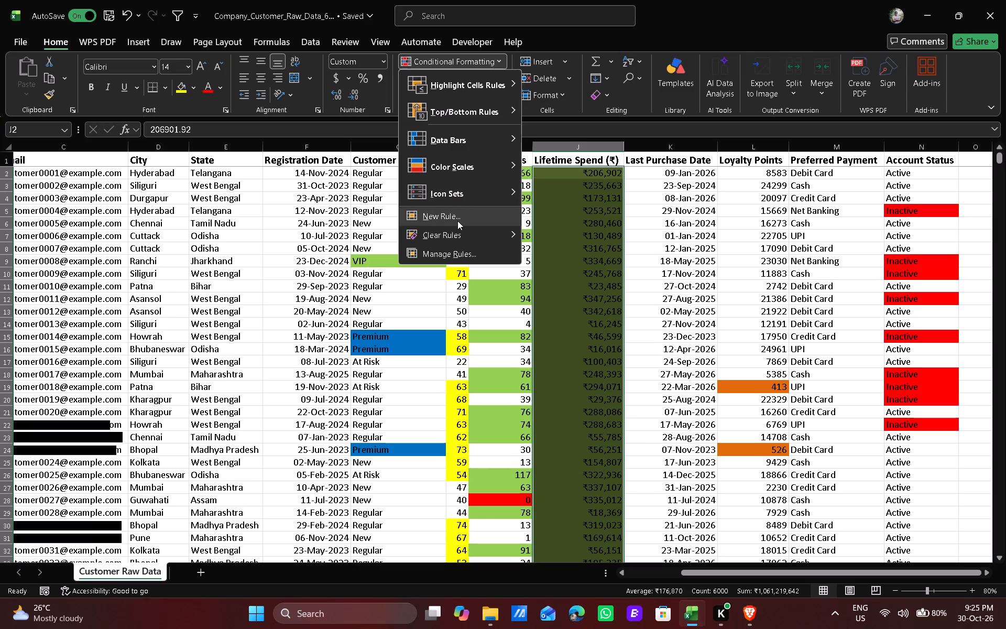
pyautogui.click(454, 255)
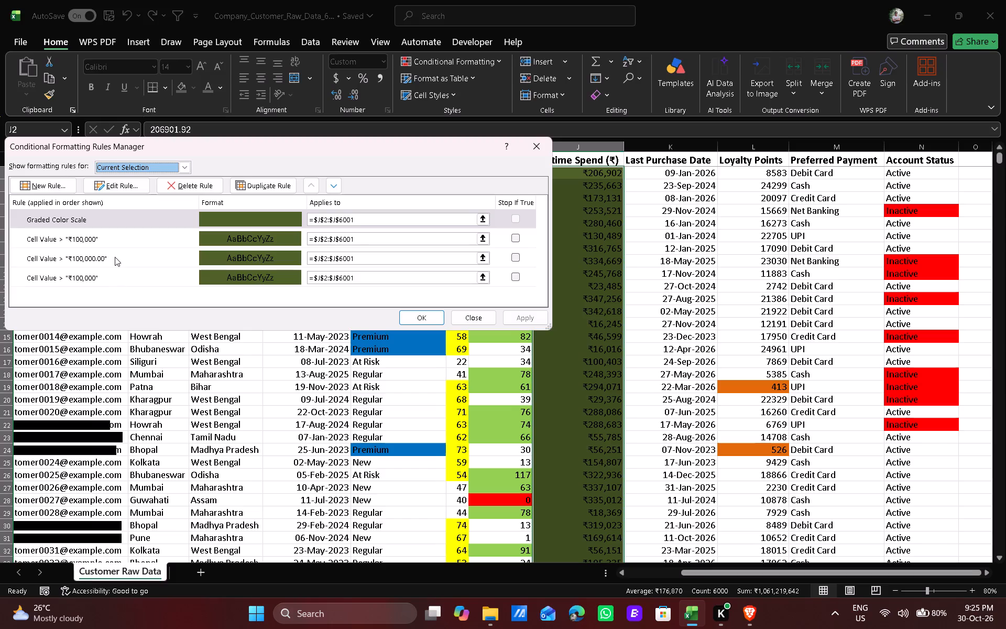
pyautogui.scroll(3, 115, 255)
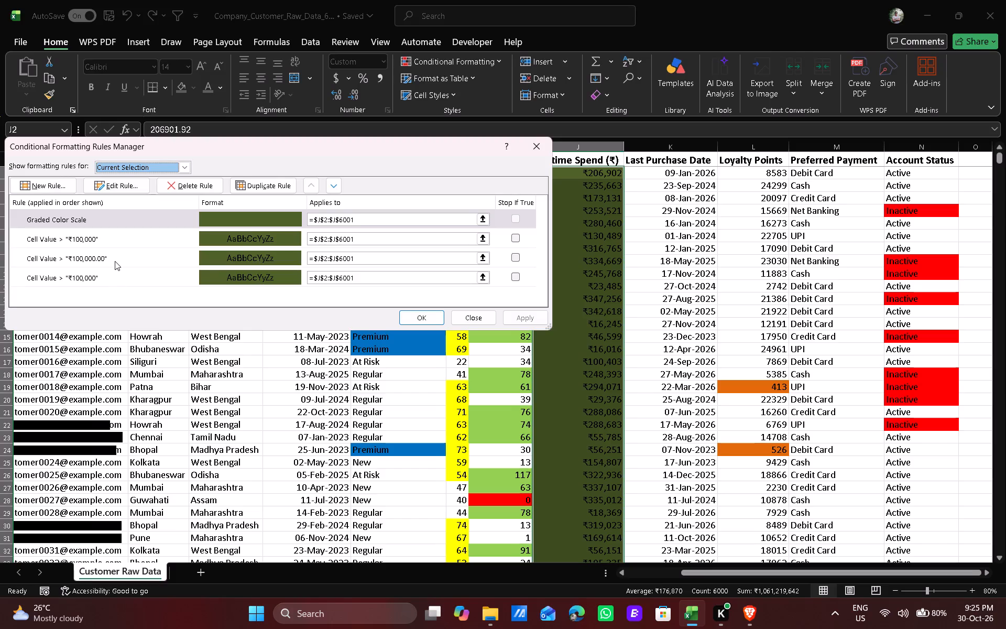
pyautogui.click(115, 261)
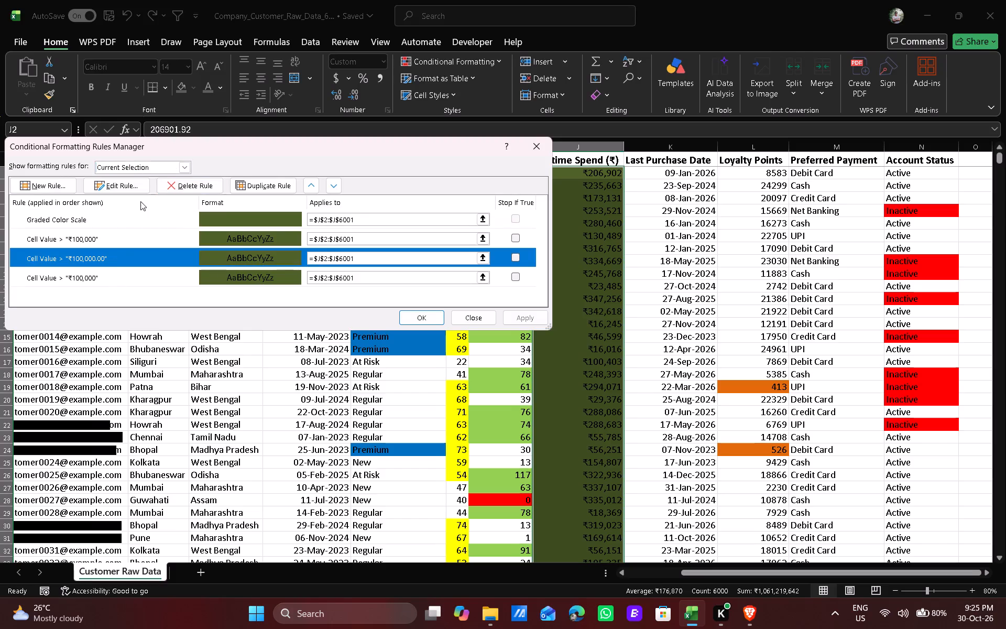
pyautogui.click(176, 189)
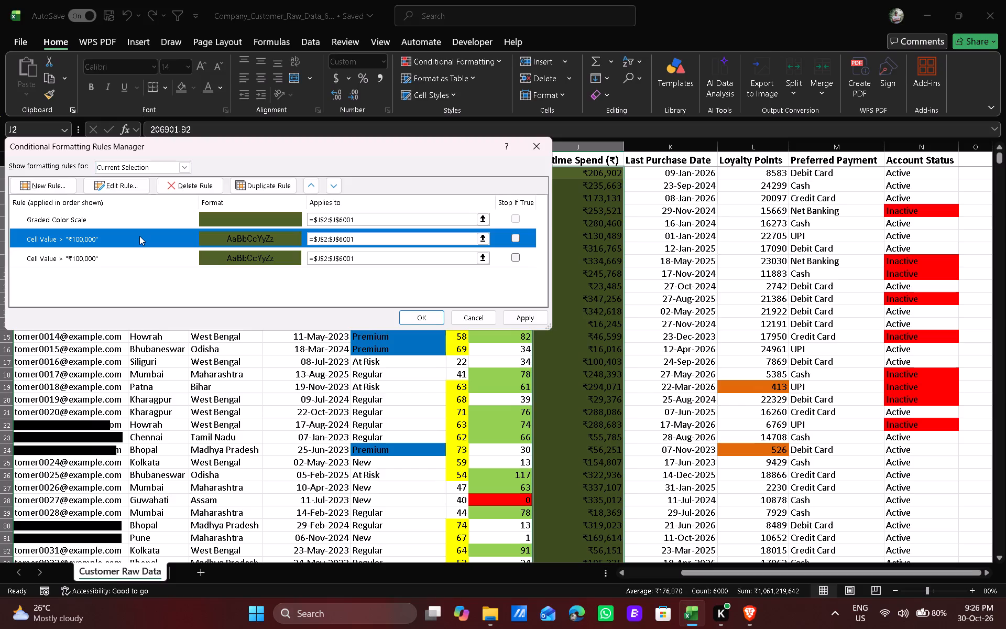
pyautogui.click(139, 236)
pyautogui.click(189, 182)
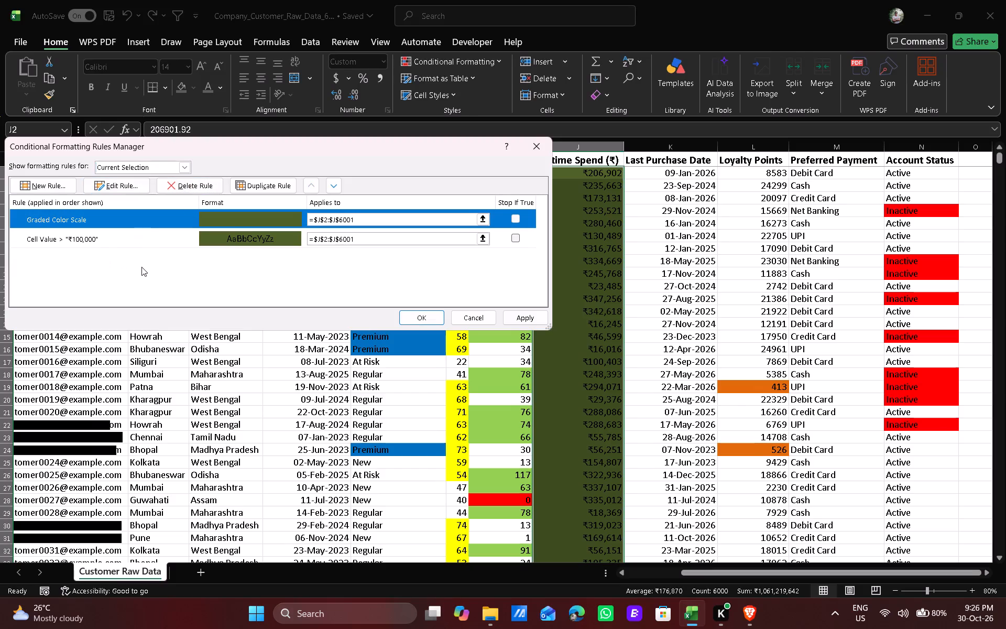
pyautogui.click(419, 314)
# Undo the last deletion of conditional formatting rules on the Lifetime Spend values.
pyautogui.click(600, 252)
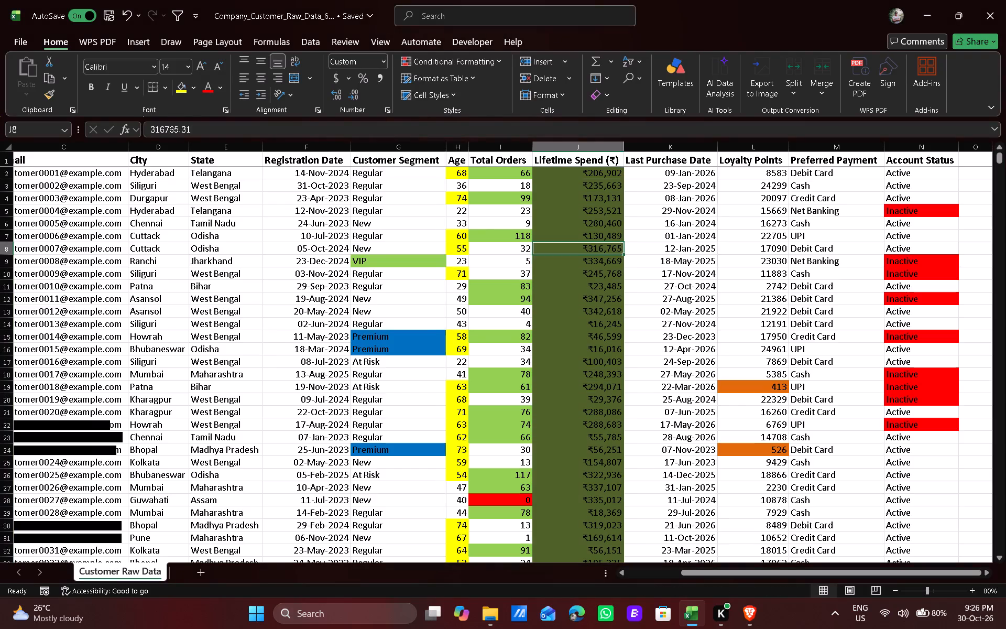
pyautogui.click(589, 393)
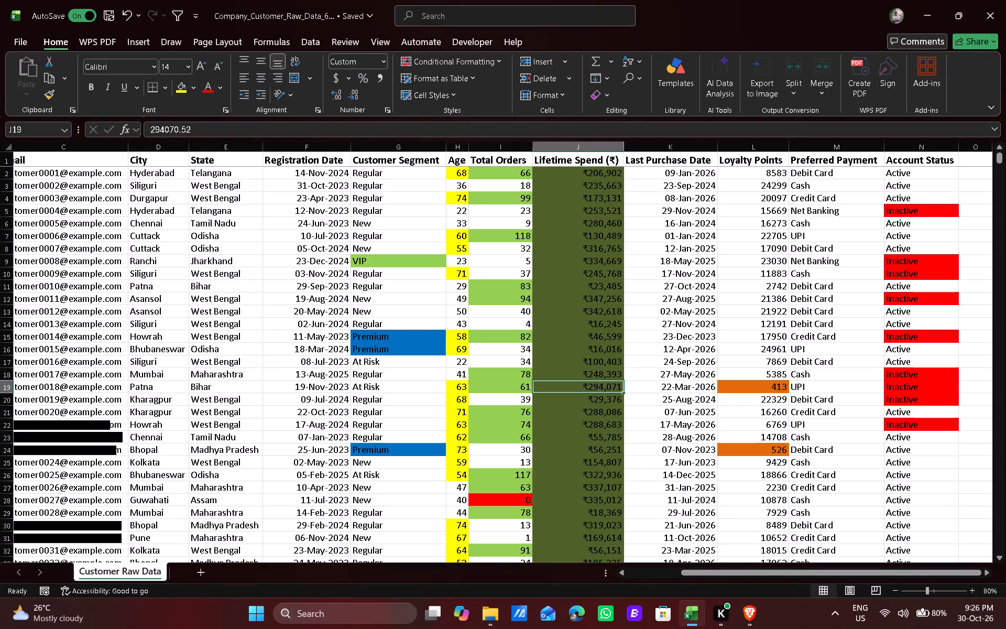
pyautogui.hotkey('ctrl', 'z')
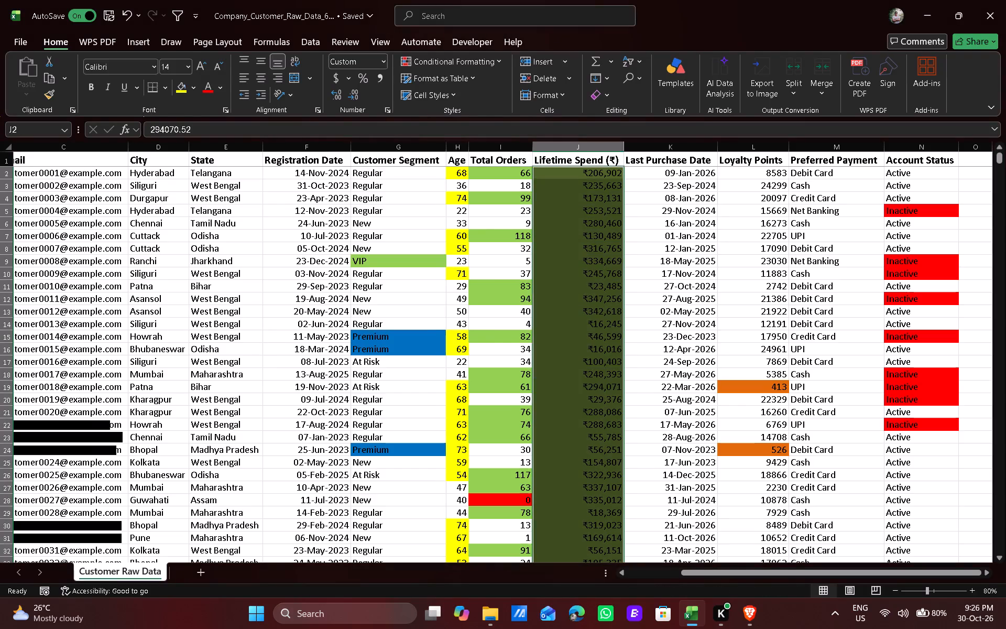
# Undo the previous conditional formatting change that filled the Lifetime Spend values dark olive green, and check the column.
pyautogui.hotkey('ctrl', 'z')
pyautogui.scroll(-1, 670, 323)
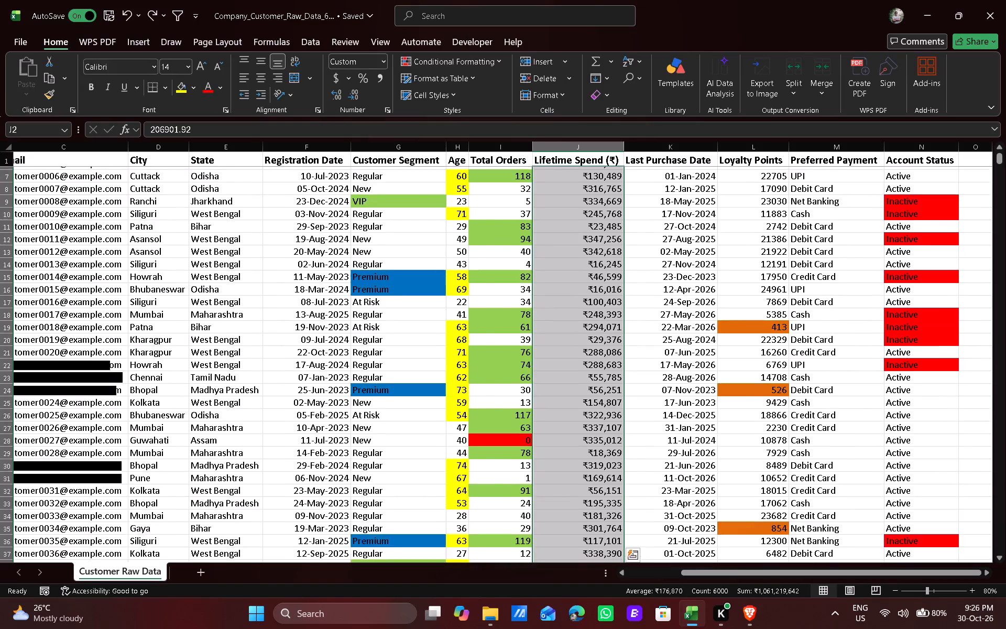
pyautogui.scroll(-2, 670, 323)
pyautogui.scroll(1, 677, 179)
pyautogui.scroll(3, 629, 240)
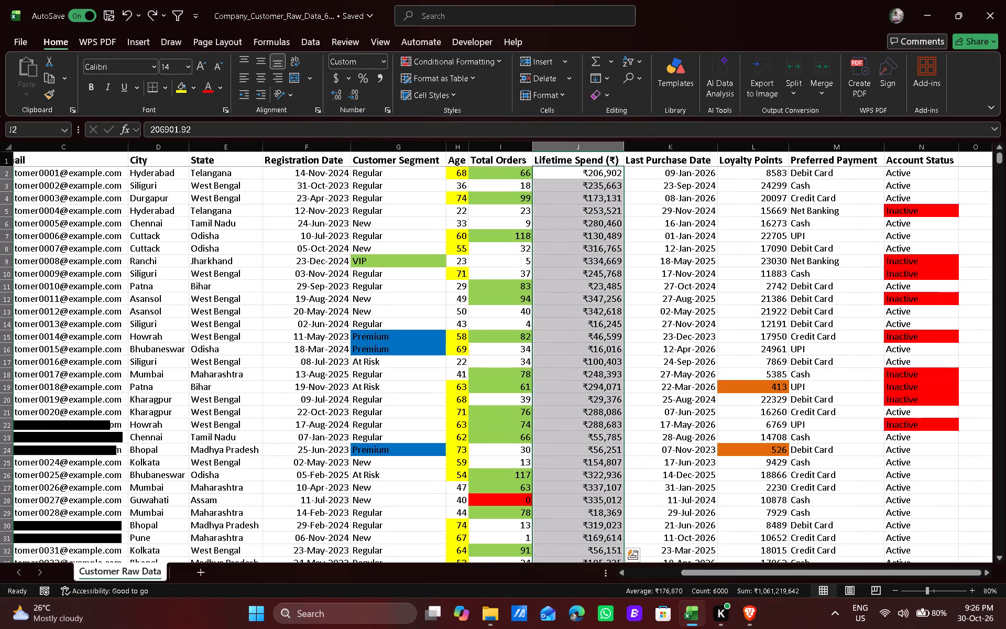
pyautogui.scroll(3, 586, 210)
pyautogui.scroll(-3, 551, 140)
pyautogui.scroll(-5, 556, 251)
pyautogui.scroll(6, 554, 256)
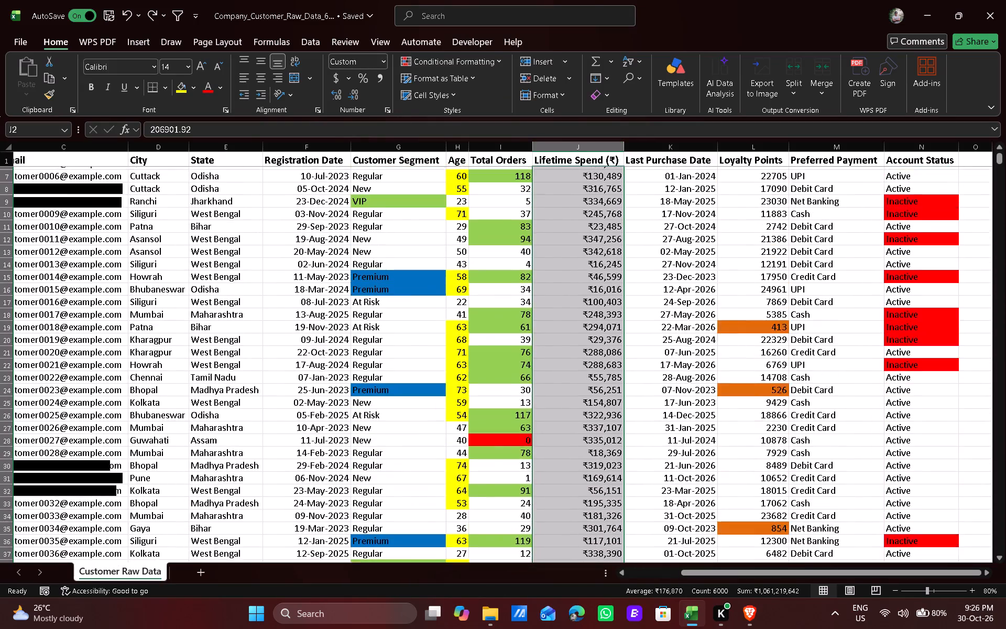
pyautogui.scroll(4, 507, 132)
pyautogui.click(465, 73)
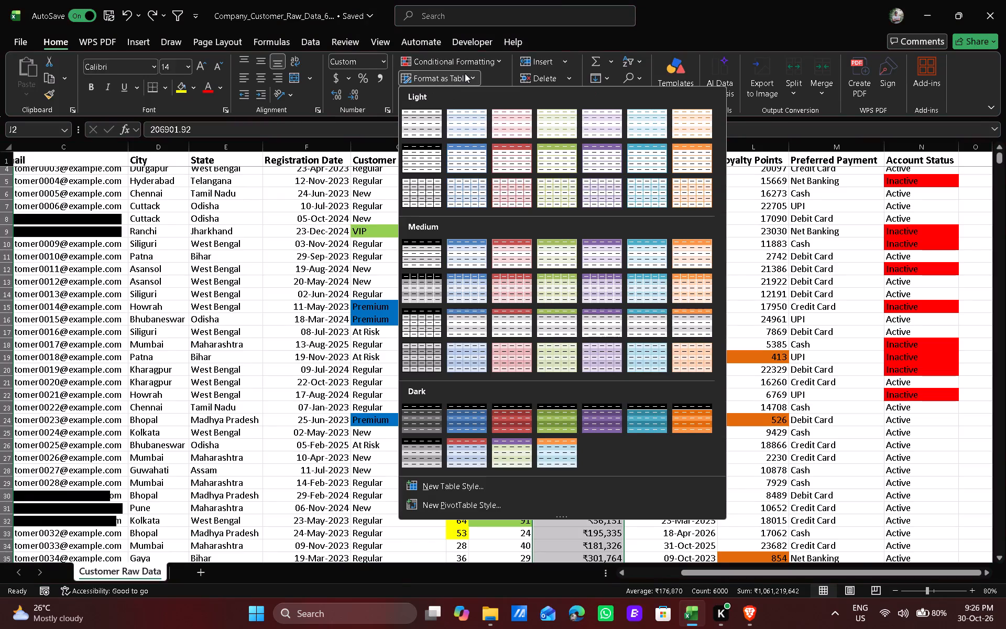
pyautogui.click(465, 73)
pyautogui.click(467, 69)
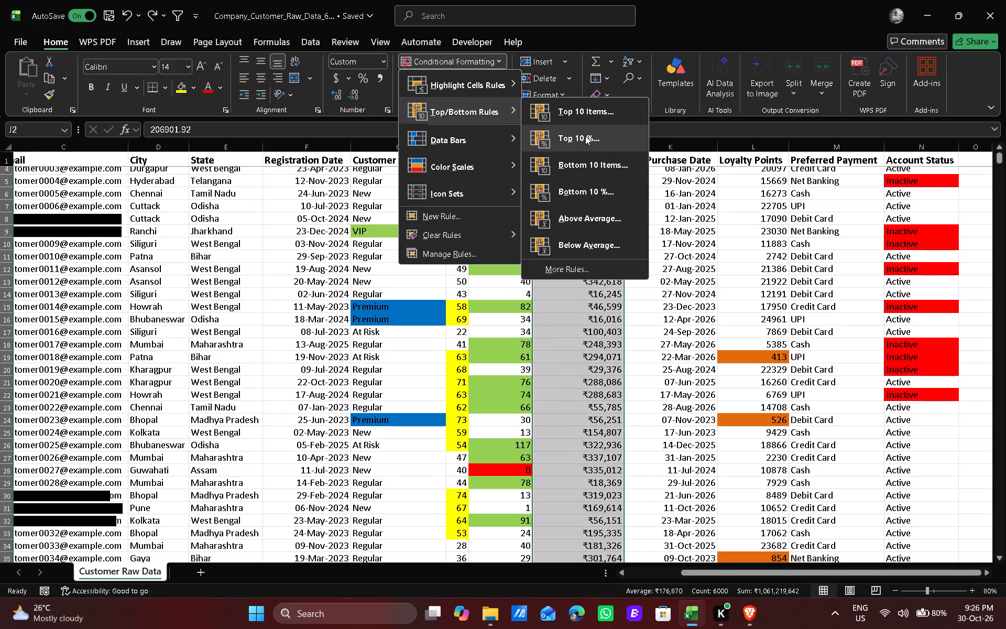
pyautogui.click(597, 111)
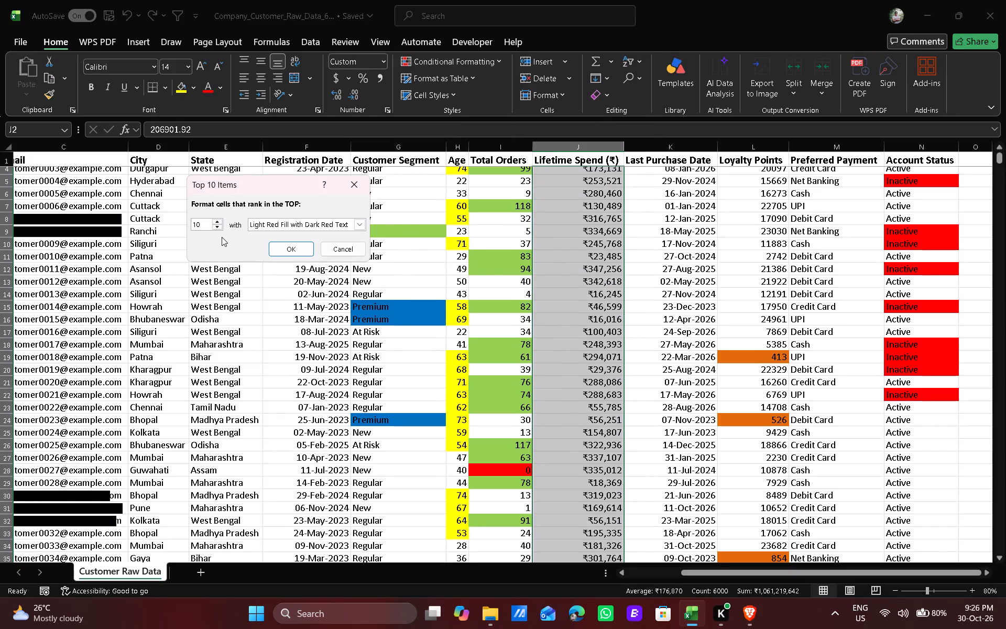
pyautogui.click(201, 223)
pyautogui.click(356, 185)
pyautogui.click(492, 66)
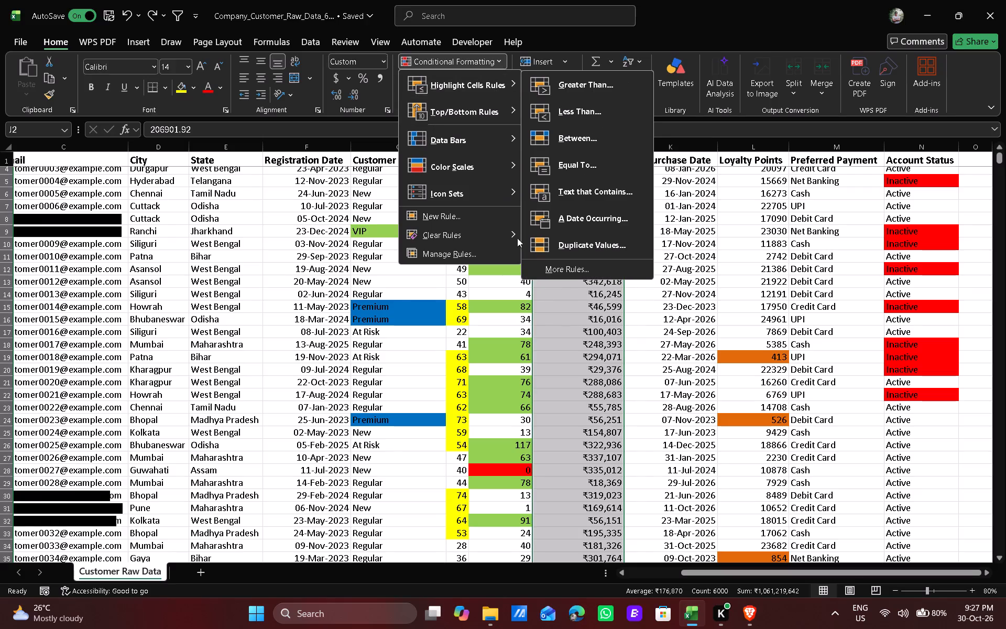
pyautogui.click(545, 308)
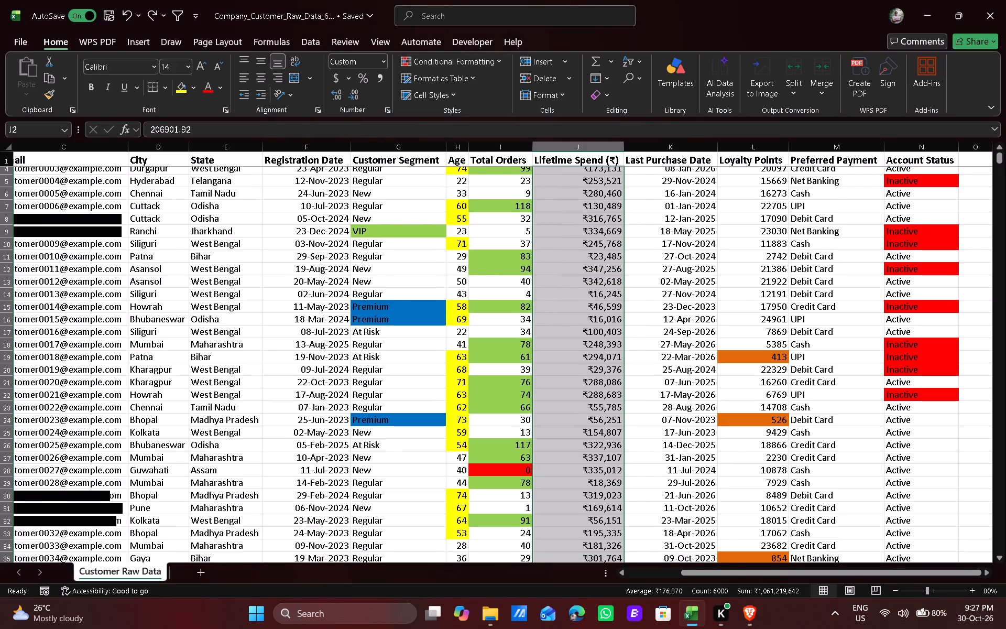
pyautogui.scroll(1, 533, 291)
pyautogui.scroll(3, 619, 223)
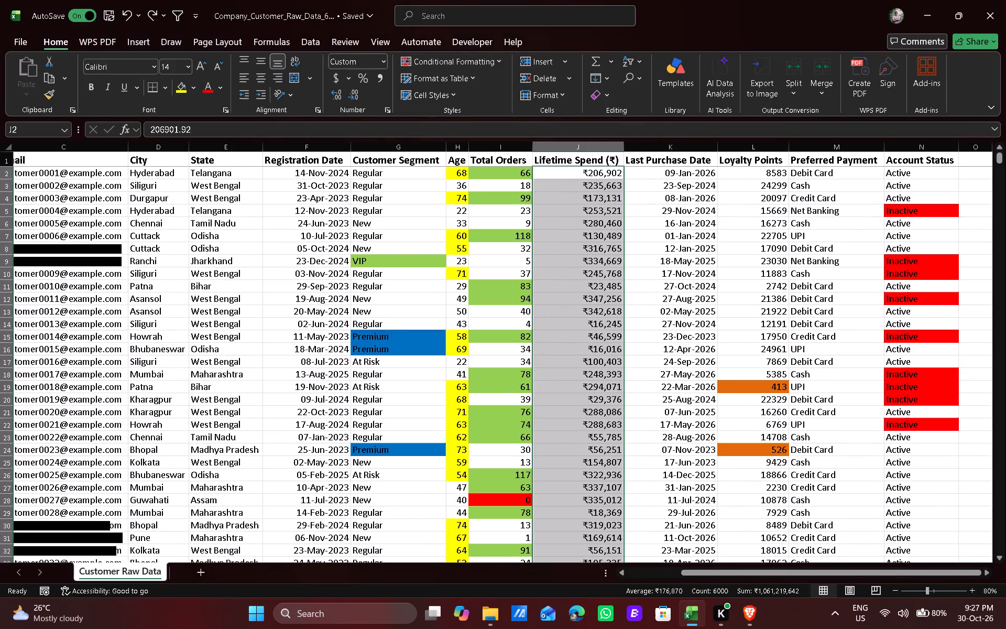
# Undo the decimal-place changes on the Lifetime Spend values, back to two decimals.
pyautogui.hotkey('ctrl', 'z')
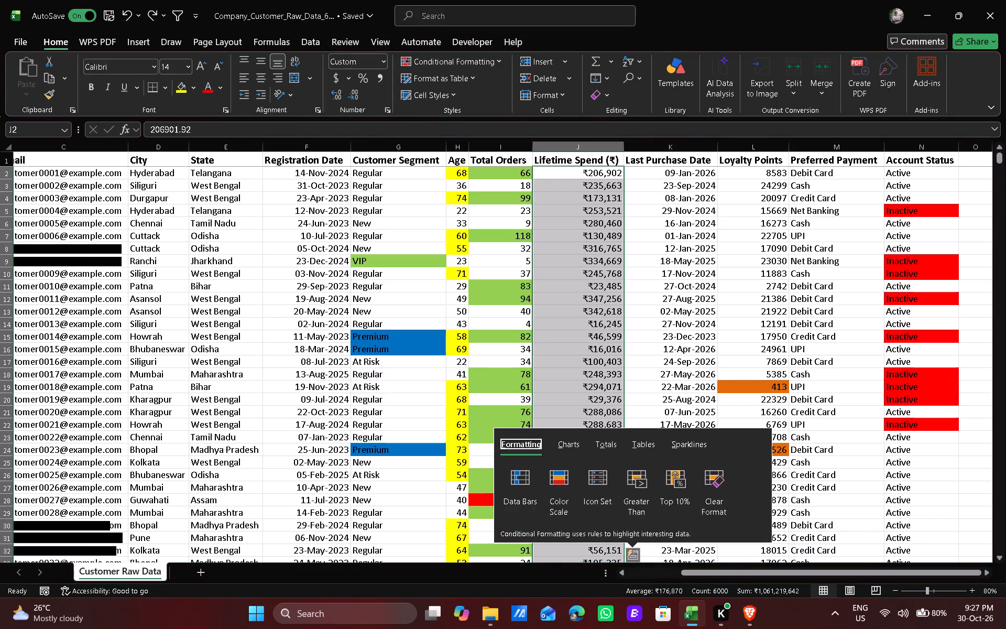
pyautogui.click(604, 232)
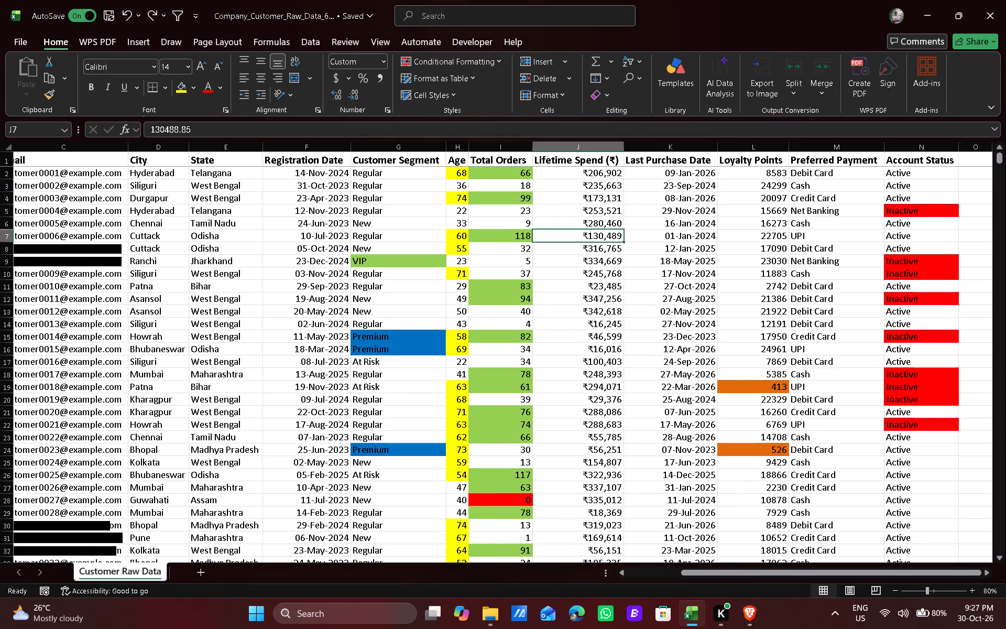
pyautogui.hotkey('ctrl', 'z')
pyautogui.hotkey('ctrl', 'z')
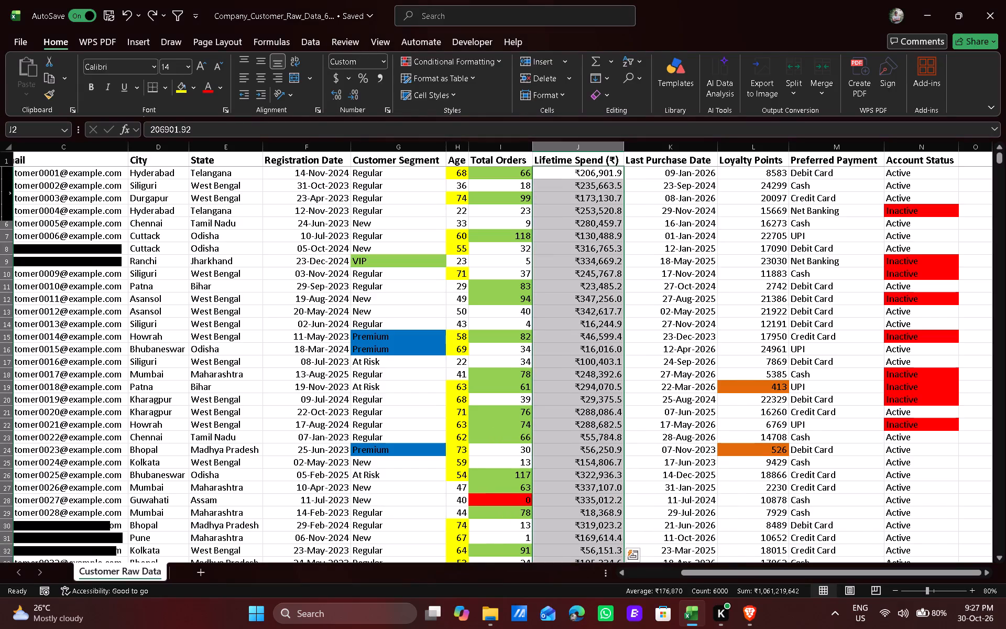
pyautogui.hotkey('ctrl', 'z')
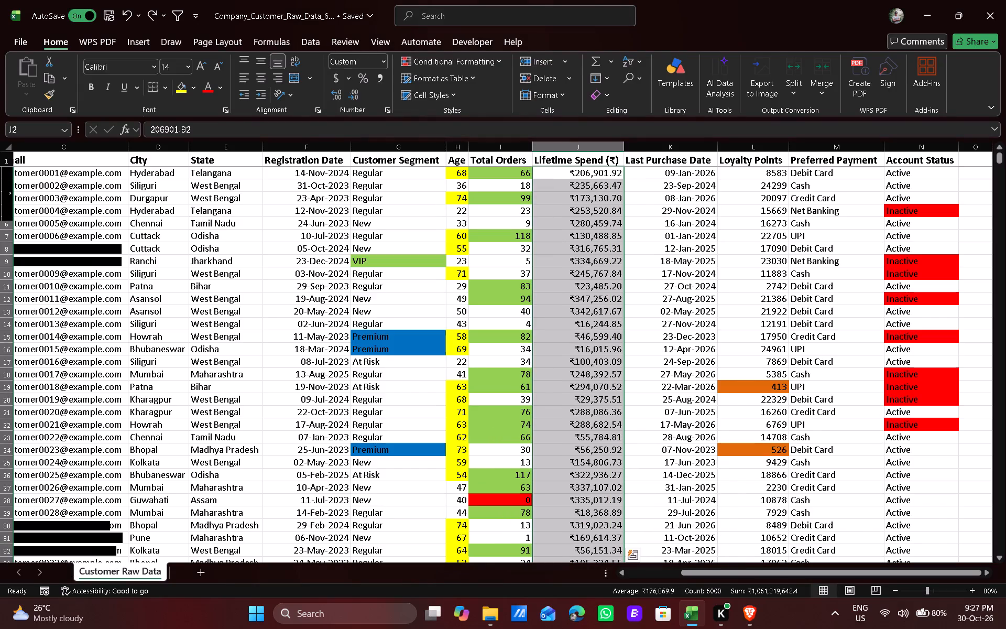
pyautogui.hotkey('ctrl', 'z')
pyautogui.hotkey('ctrl', 'z')
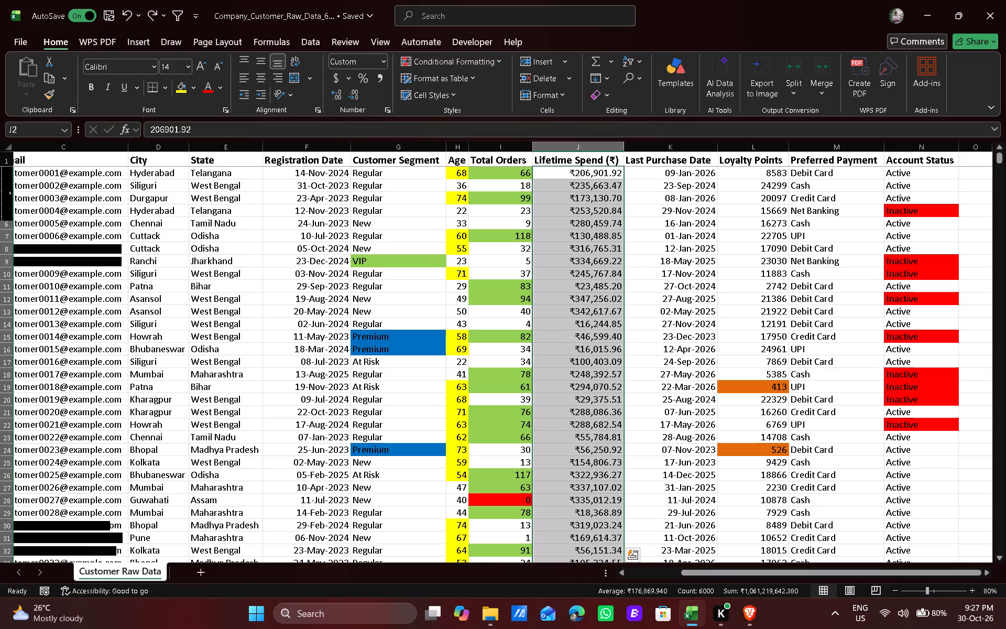
pyautogui.click(604, 232)
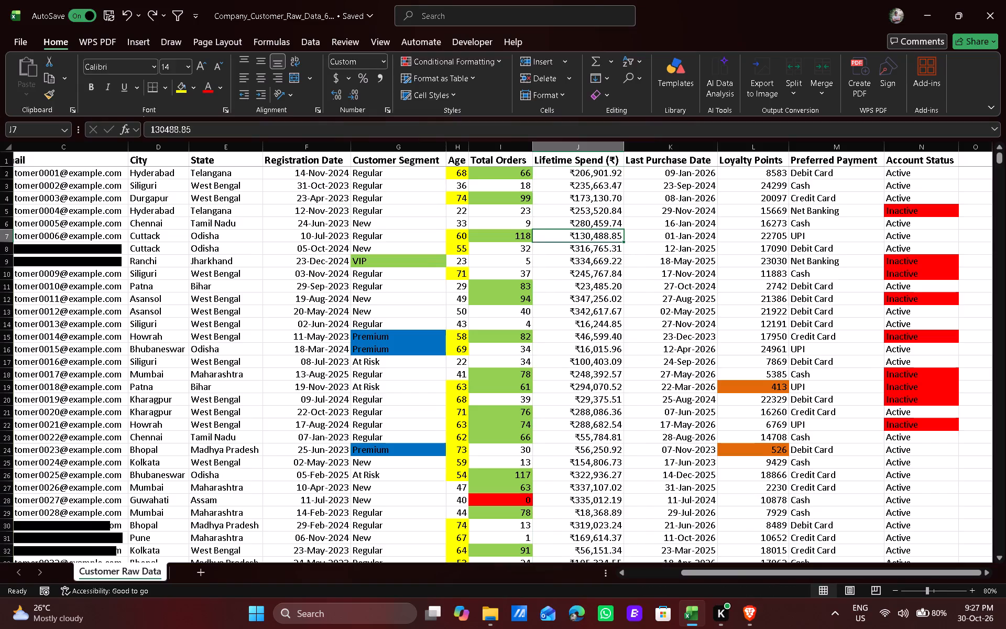
# Look through the customer rows to examine the Lifetime Spend values and the highlighting in the other columns.
pyautogui.click(606, 182)
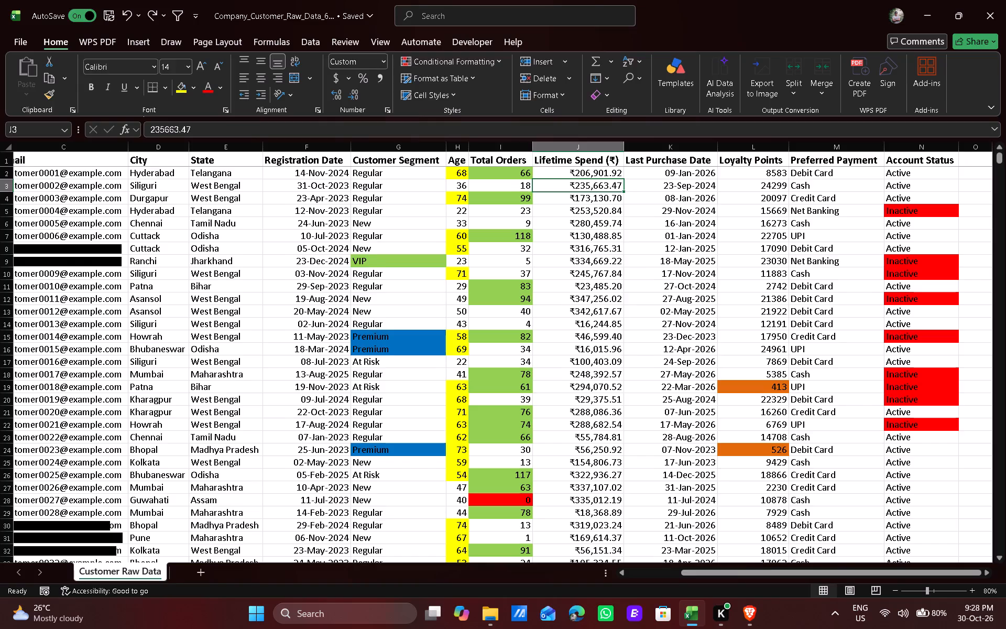
pyautogui.scroll(-2, 609, 271)
pyautogui.scroll(4, 239, 354)
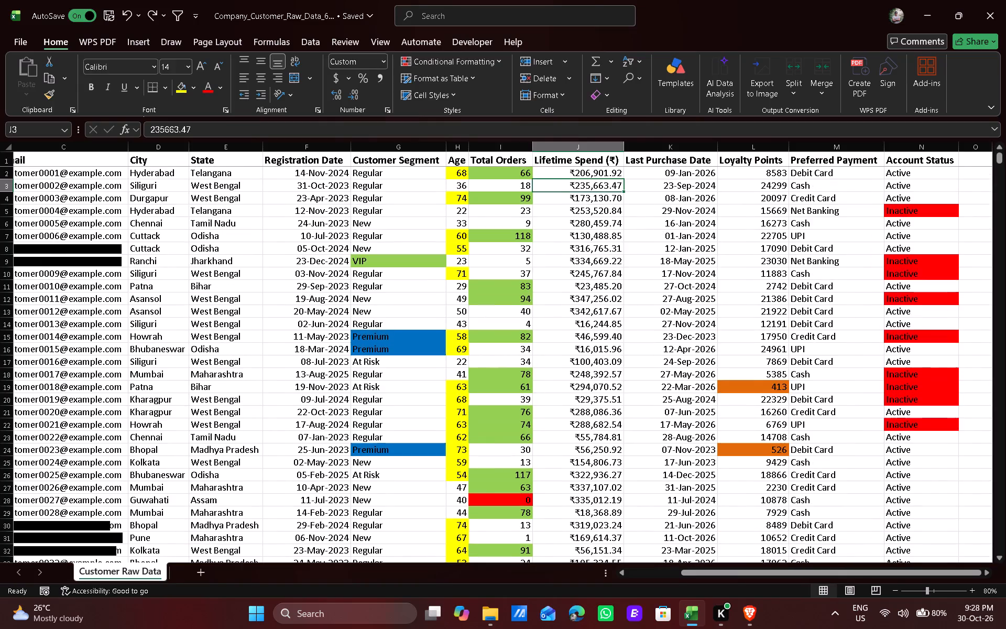
pyautogui.scroll(8, 239, 354)
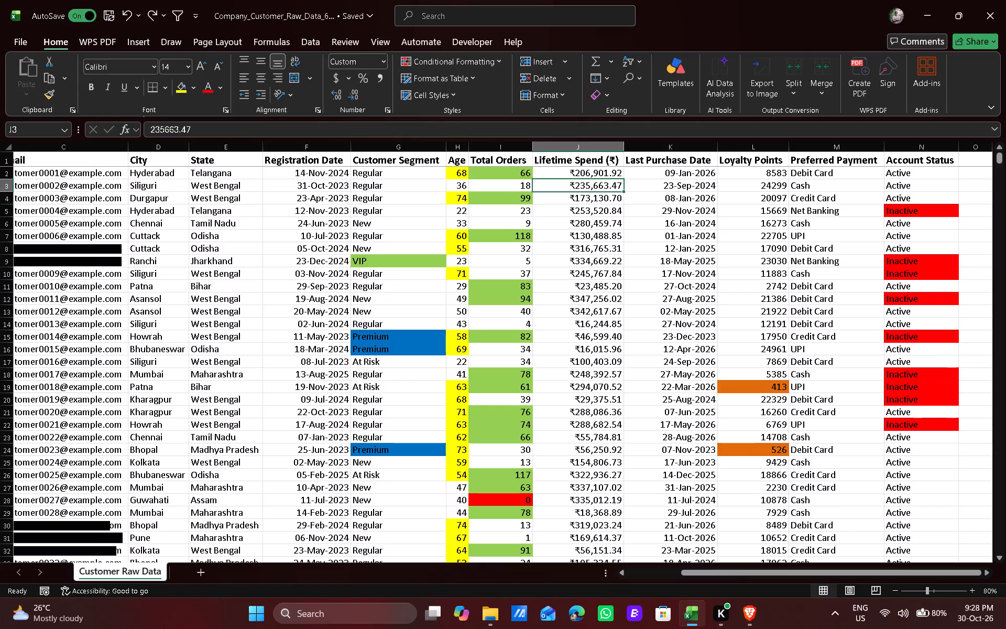
pyautogui.scroll(1, 239, 354)
pyautogui.scroll(4, 488, 235)
pyautogui.scroll(-15, 488, 235)
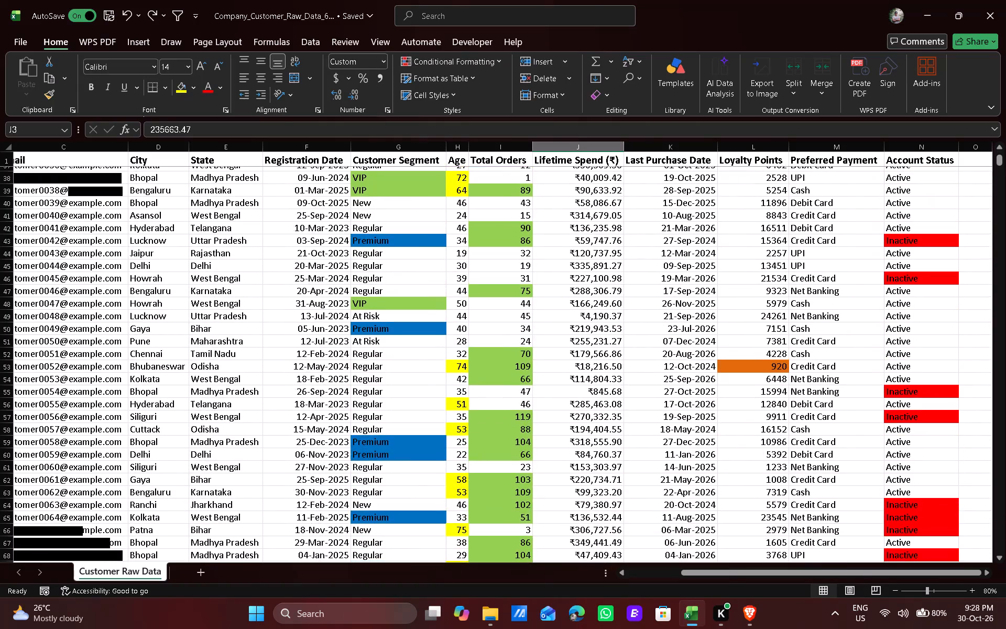
pyautogui.scroll(-4, 261, 356)
pyautogui.scroll(-4, 157, 397)
pyautogui.scroll(-4, 355, 345)
pyautogui.scroll(-3, 433, 363)
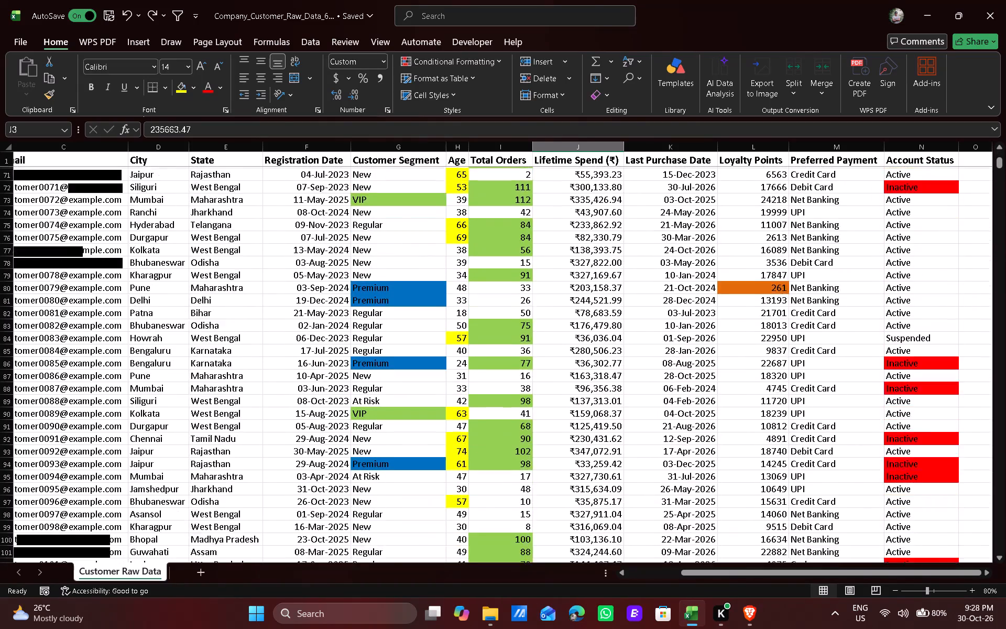
pyautogui.scroll(-7, 409, 398)
pyautogui.scroll(-4, 469, 360)
pyautogui.scroll(-5, 615, 335)
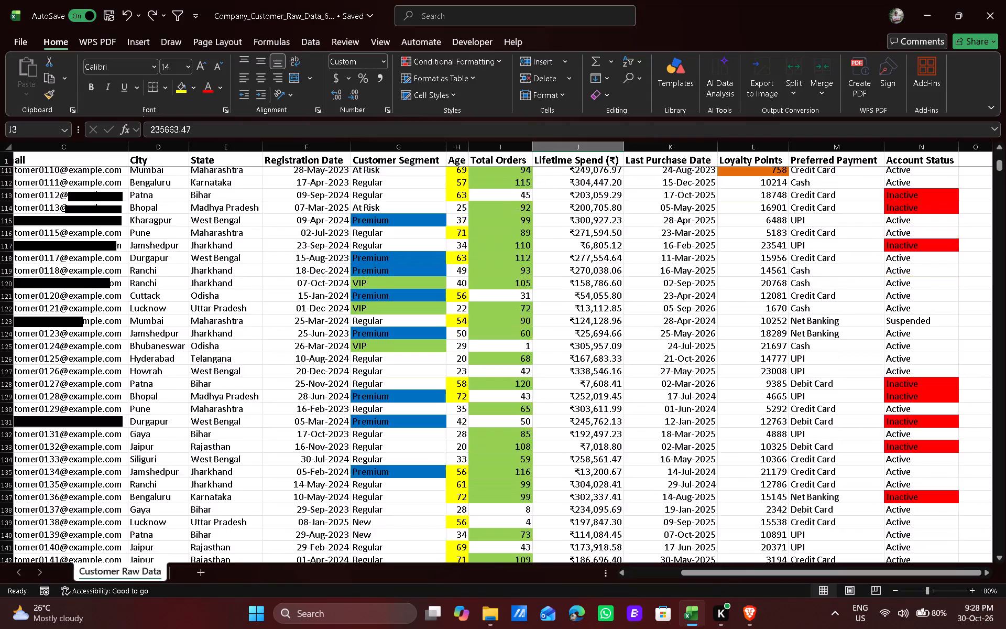
pyautogui.scroll(-2, 743, 313)
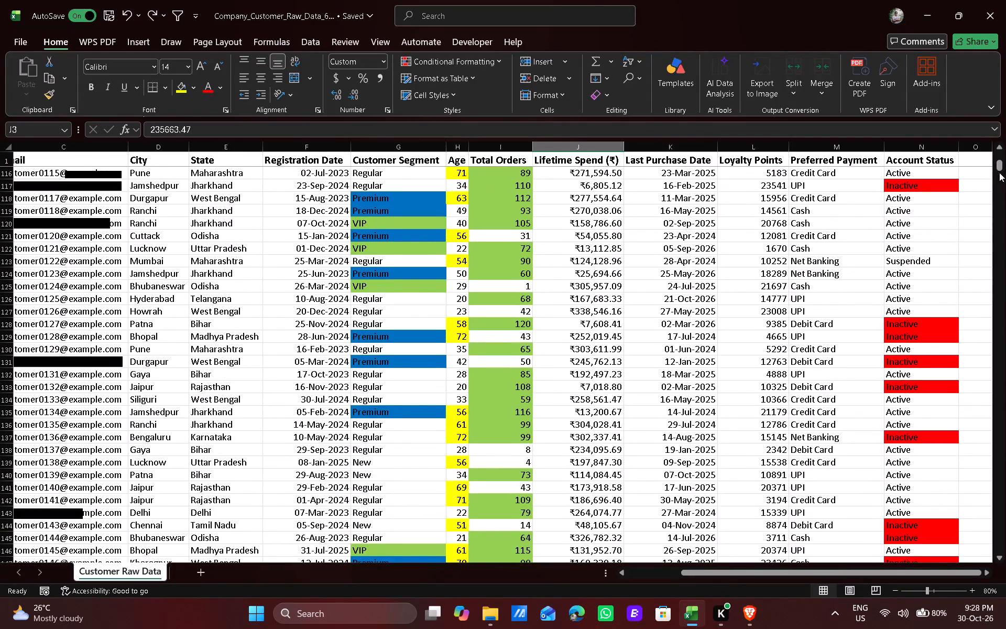
pyautogui.moveTo(1002, 169); pyautogui.dragTo(1004, 212)
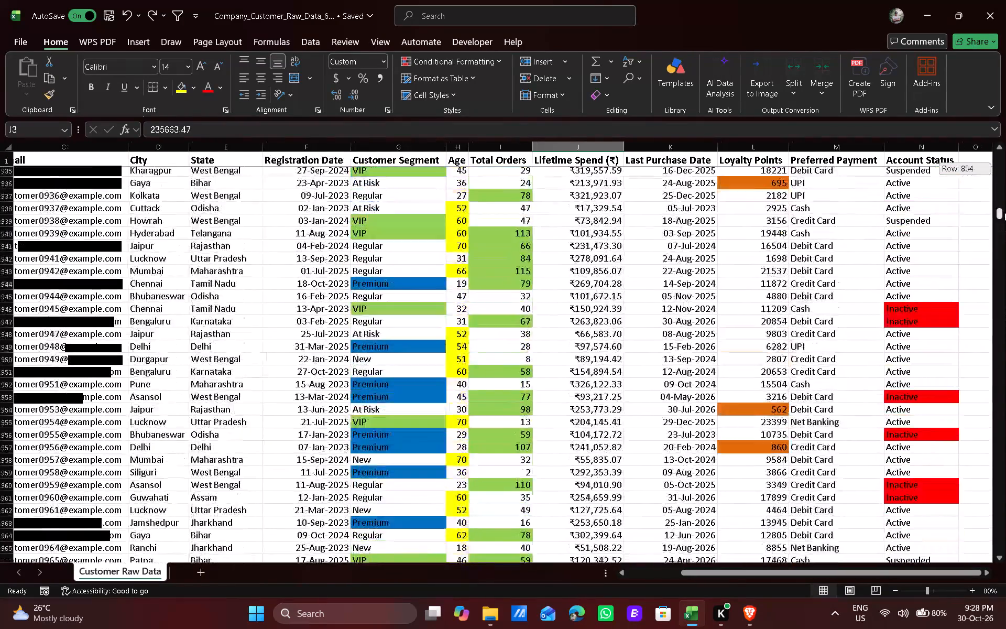
pyautogui.moveTo(1004, 212); pyautogui.dragTo(1005, 145)
pyautogui.scroll(4, 609, 216)
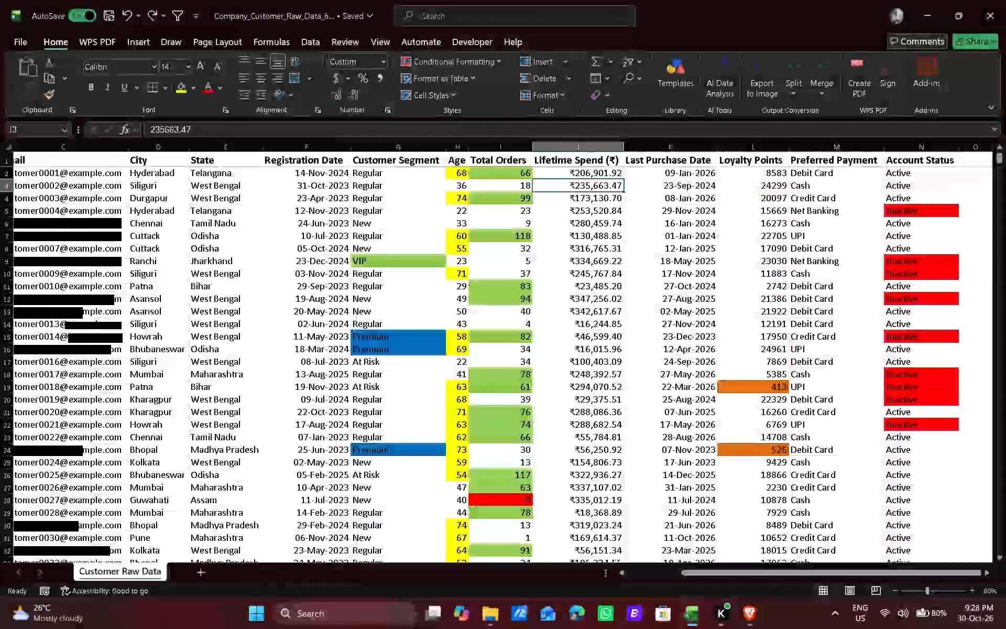
pyautogui.scroll(-3, 552, 236)
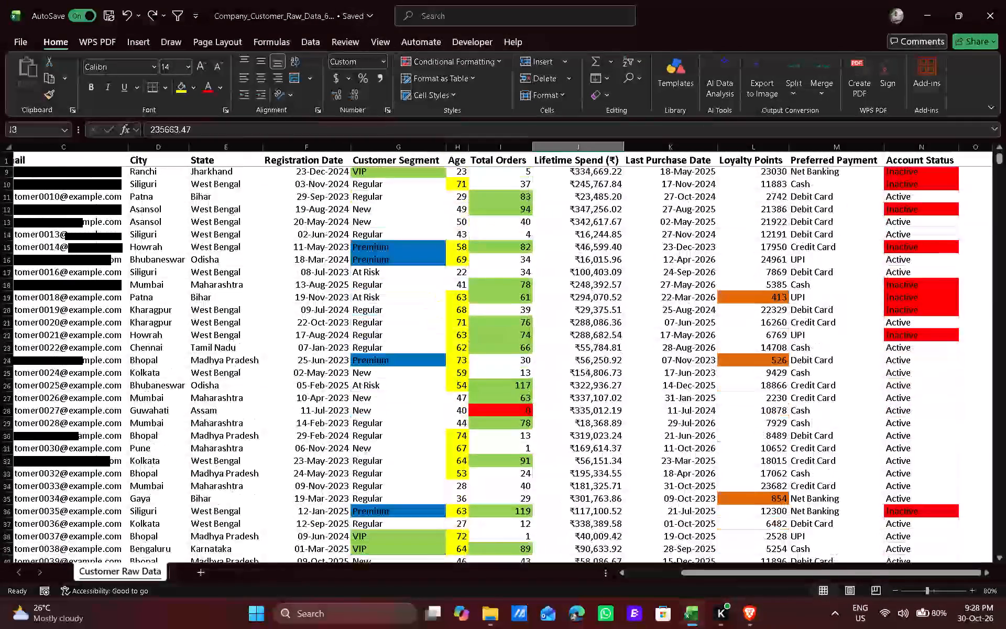
pyautogui.scroll(10, 552, 237)
# Select all the Lifetime Spend (₹) values from the first customer row down to the last.
pyautogui.click(591, 171)
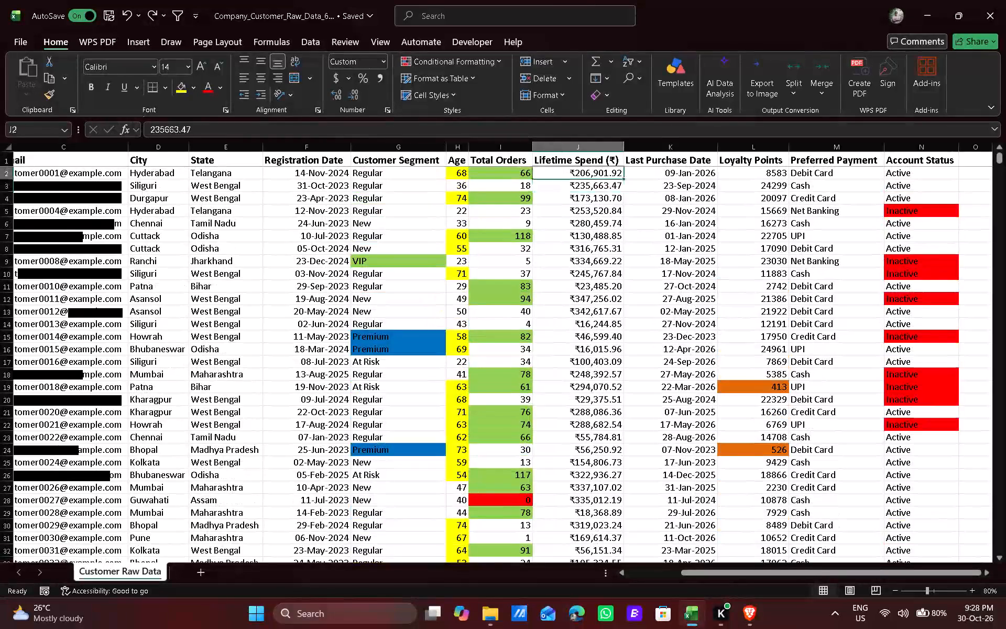
pyautogui.hotkey('ctrl', 'shift', 'Down')
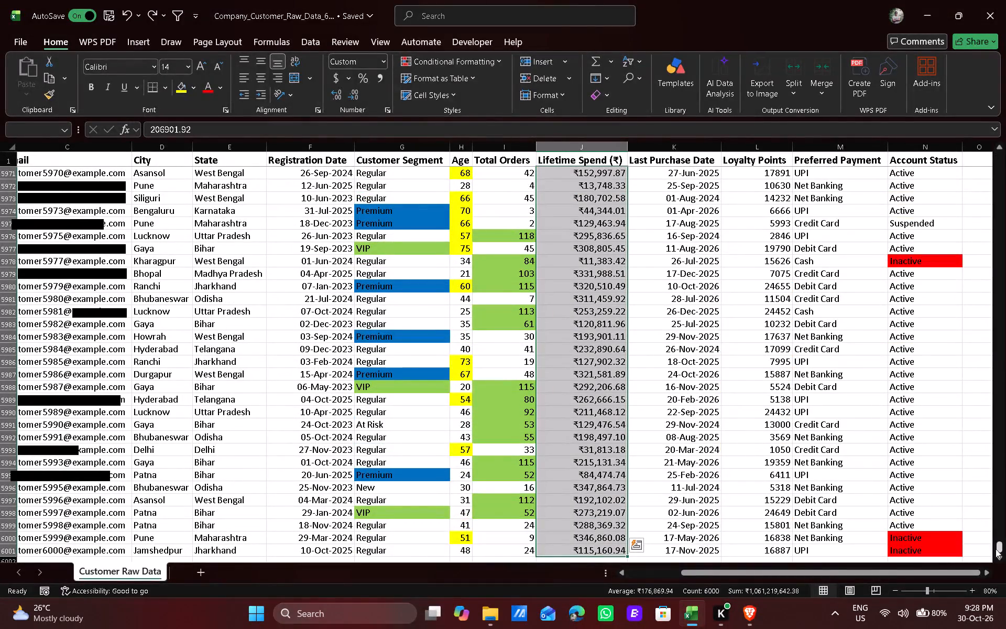
pyautogui.moveTo(1001, 548); pyautogui.dragTo(1005, 138)
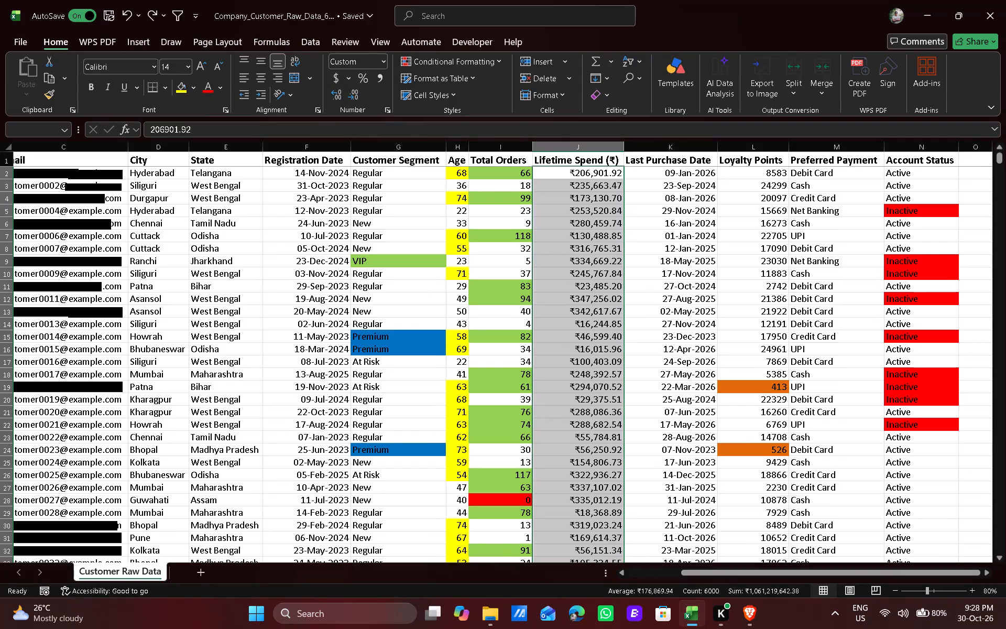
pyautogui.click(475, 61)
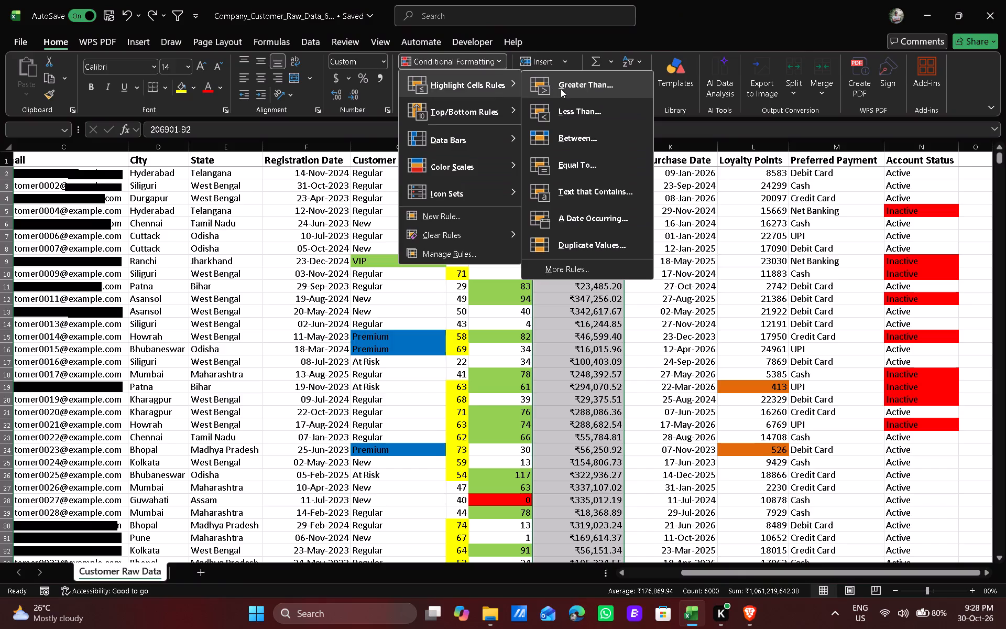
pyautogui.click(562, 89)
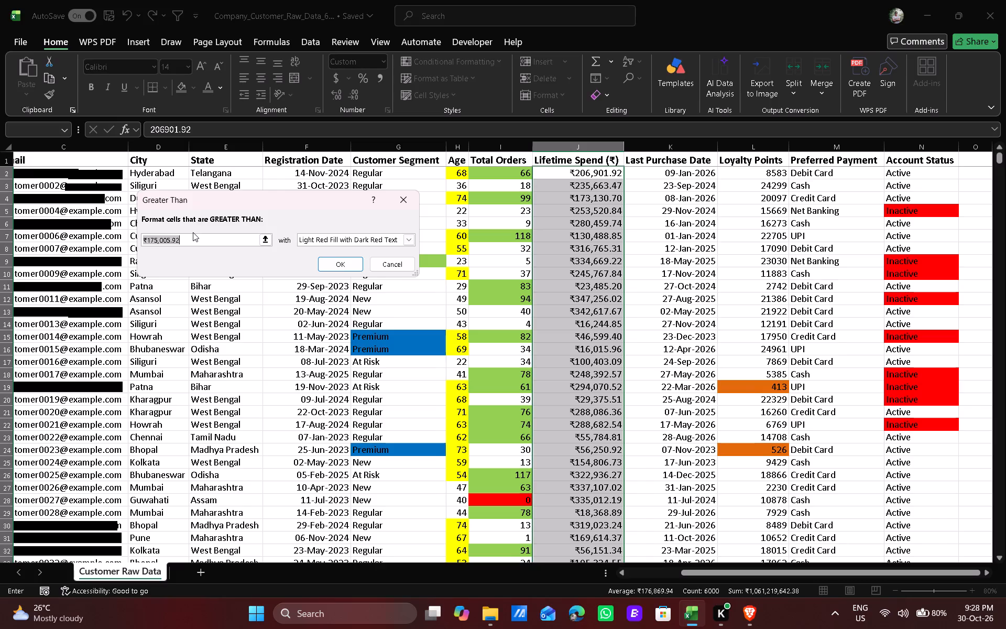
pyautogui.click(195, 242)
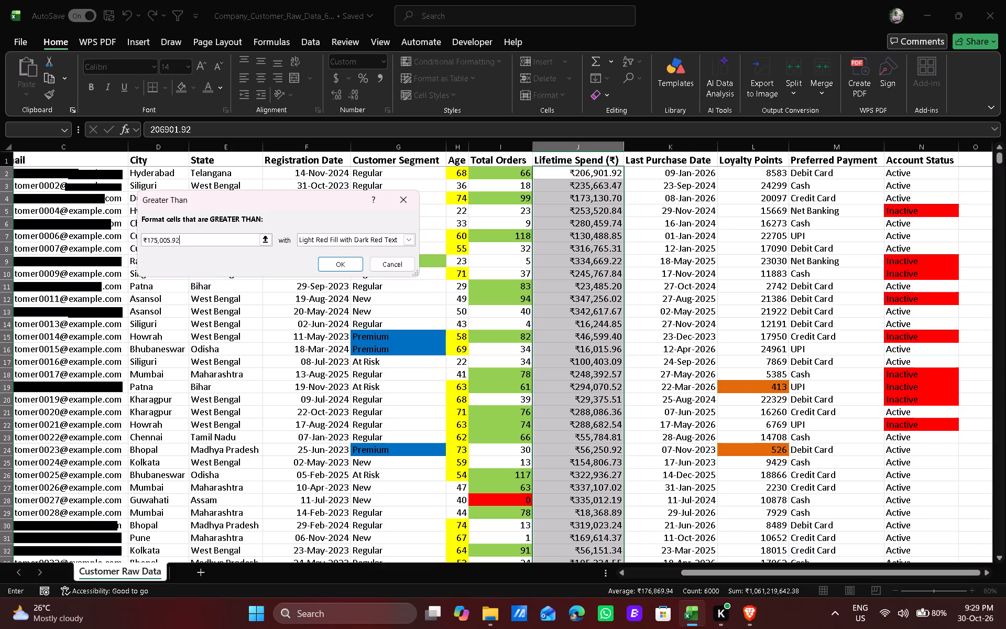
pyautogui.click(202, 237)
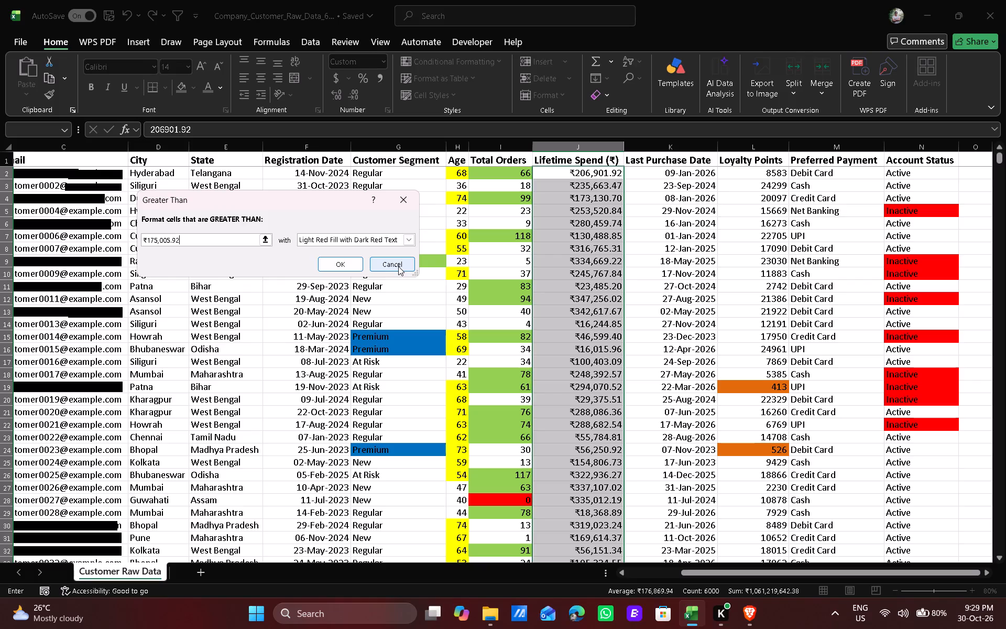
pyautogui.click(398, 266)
# Start a Between highlight rule on the selected Lifetime Spend values with ₹100,000.00 as the lower limit, keeping ₹262,501.00 as the upper limit.
pyautogui.click(477, 58)
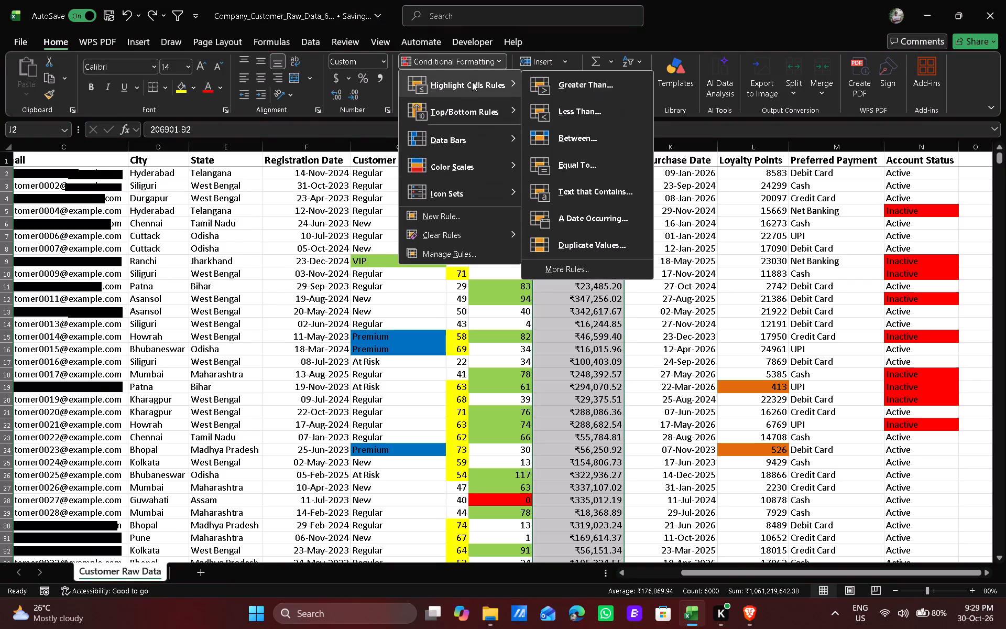
pyautogui.click(552, 134)
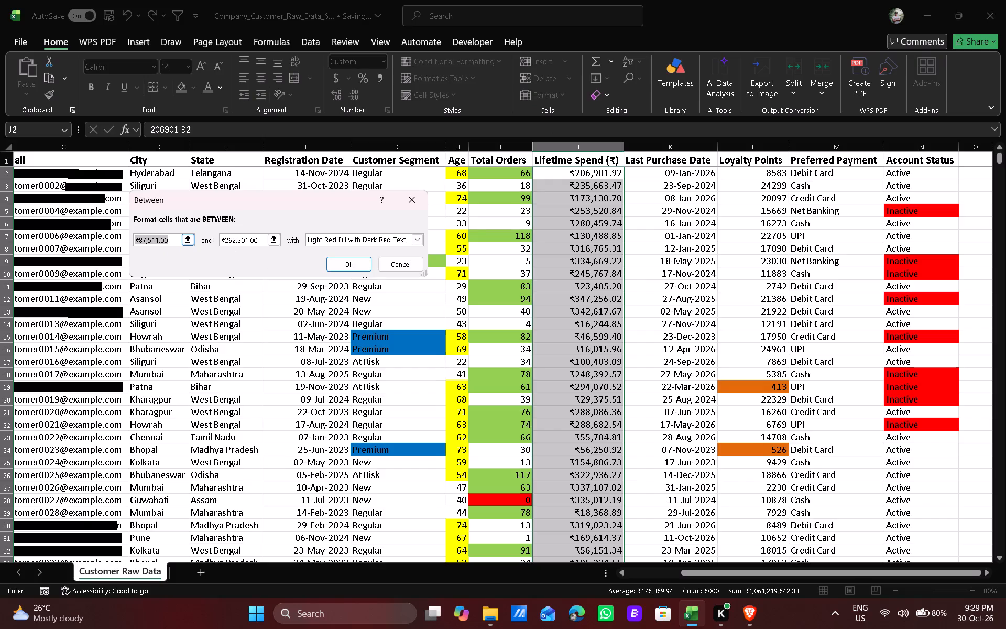
pyautogui.click(156, 242)
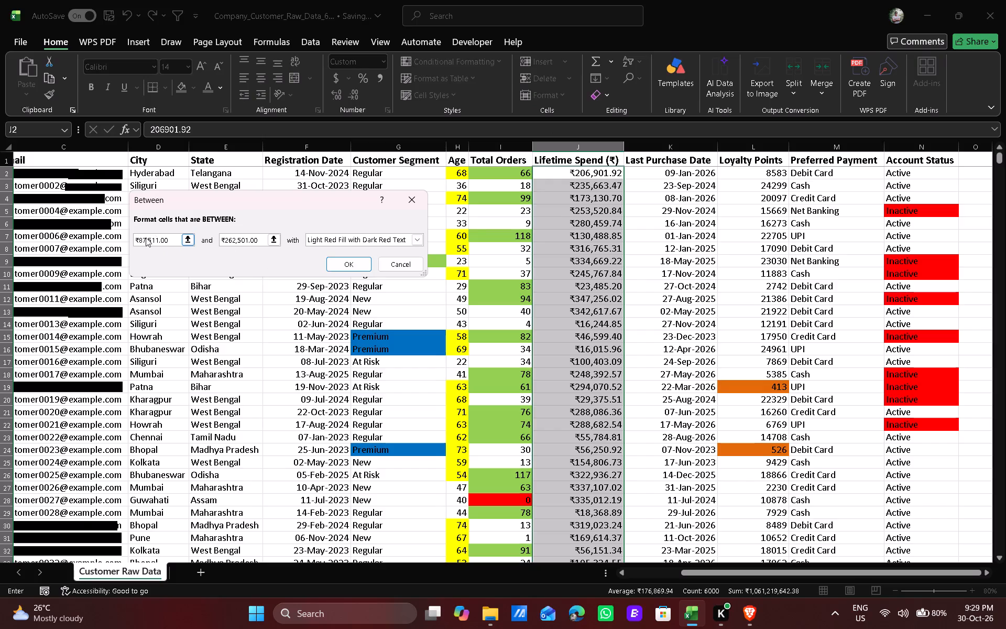
pyautogui.click(160, 241)
pyautogui.click(156, 236)
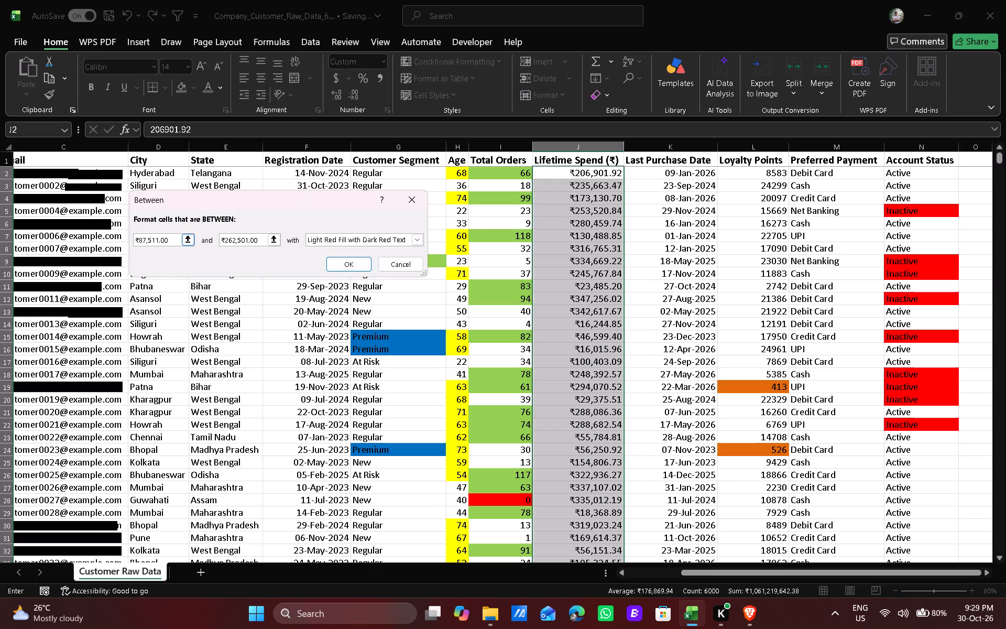
pyautogui.click(157, 242)
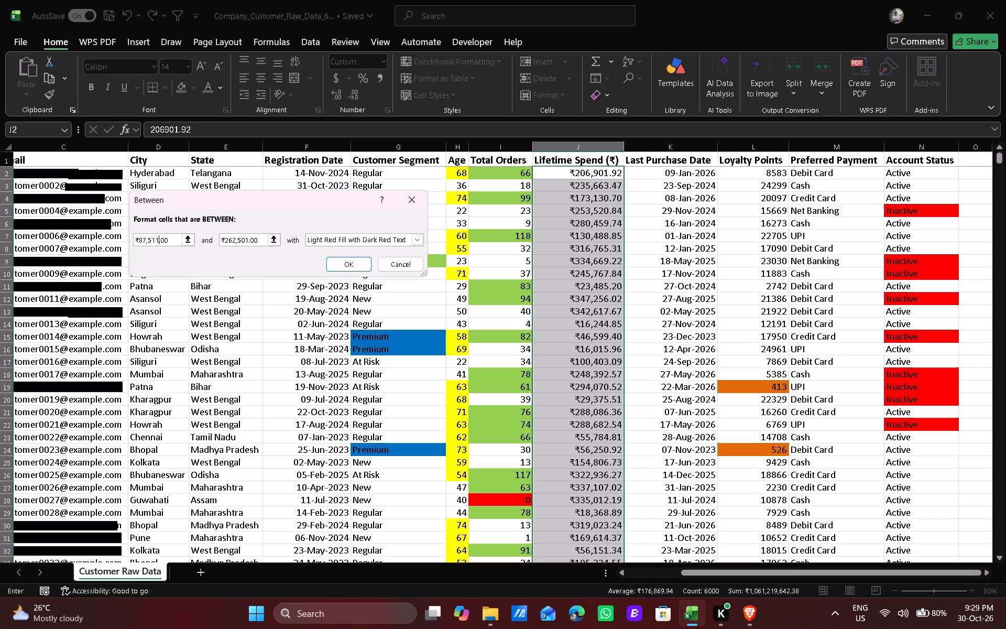
pyautogui.press('BackSpace')
pyautogui.press('BackSpace')
pyautogui.press('BackSpace')
pyautogui.press('BackSpace')
pyautogui.press('BackSpace')
pyautogui.press('BackSpace')
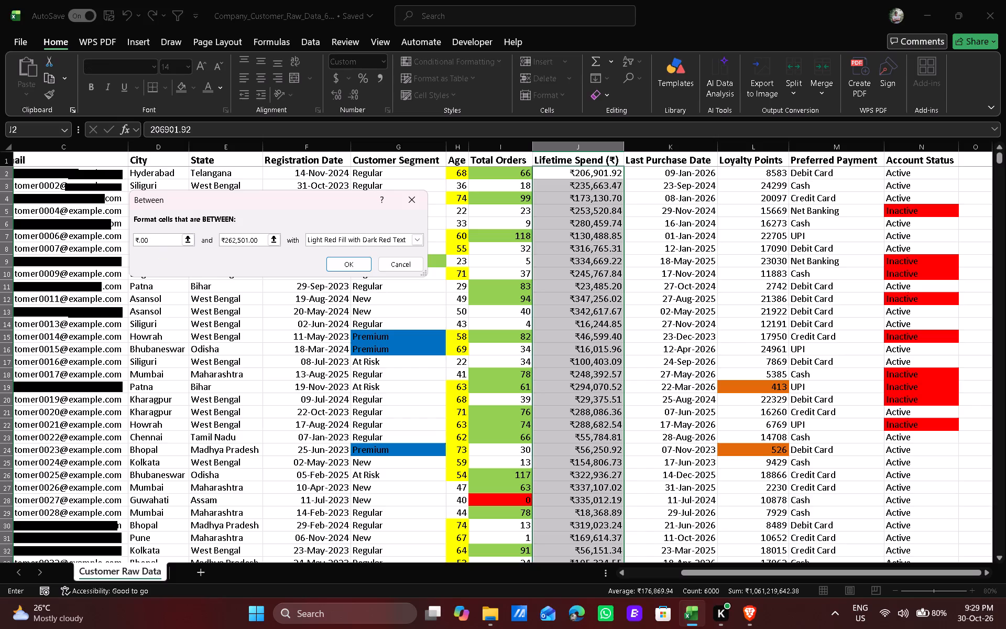
pyautogui.press('1')
pyautogui.press('0')
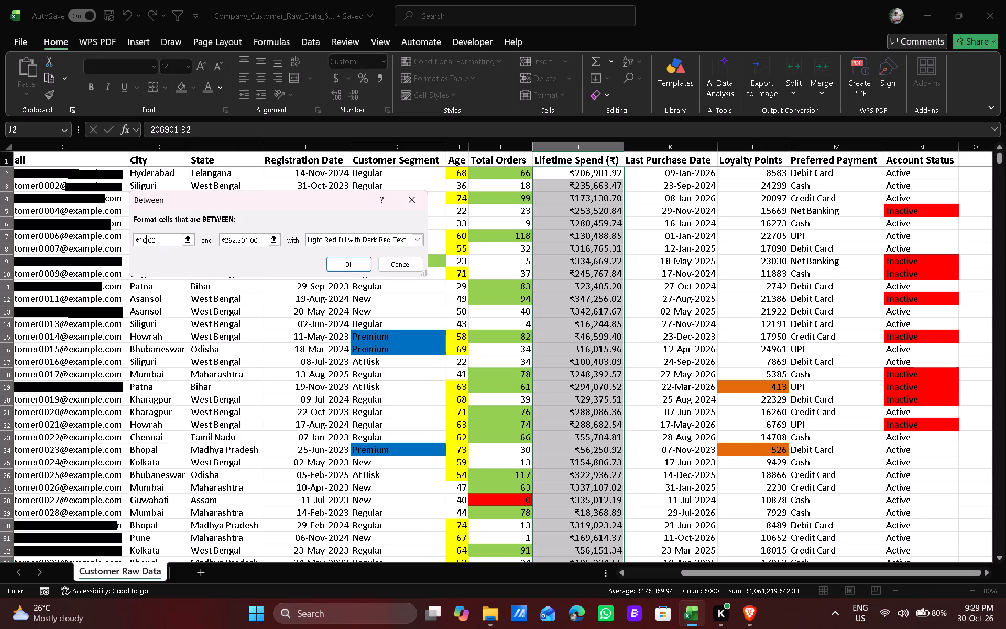
pyautogui.press('0')
pyautogui.write(',000')
# Give the Between rule a custom dark olive green fill, apply it, and check the Lifetime Spend column.
pyautogui.click(354, 237)
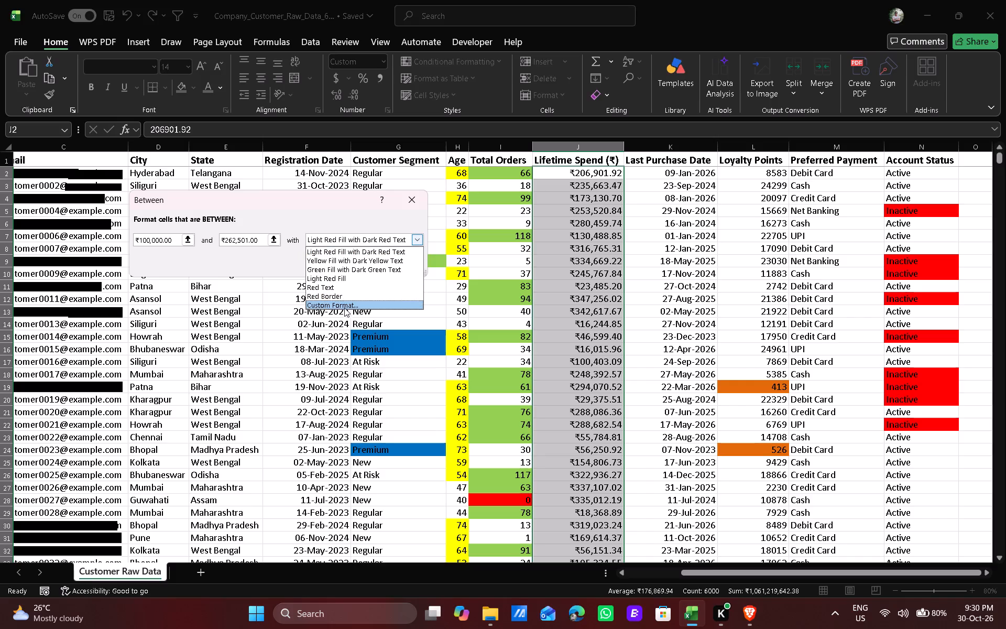
pyautogui.click(344, 308)
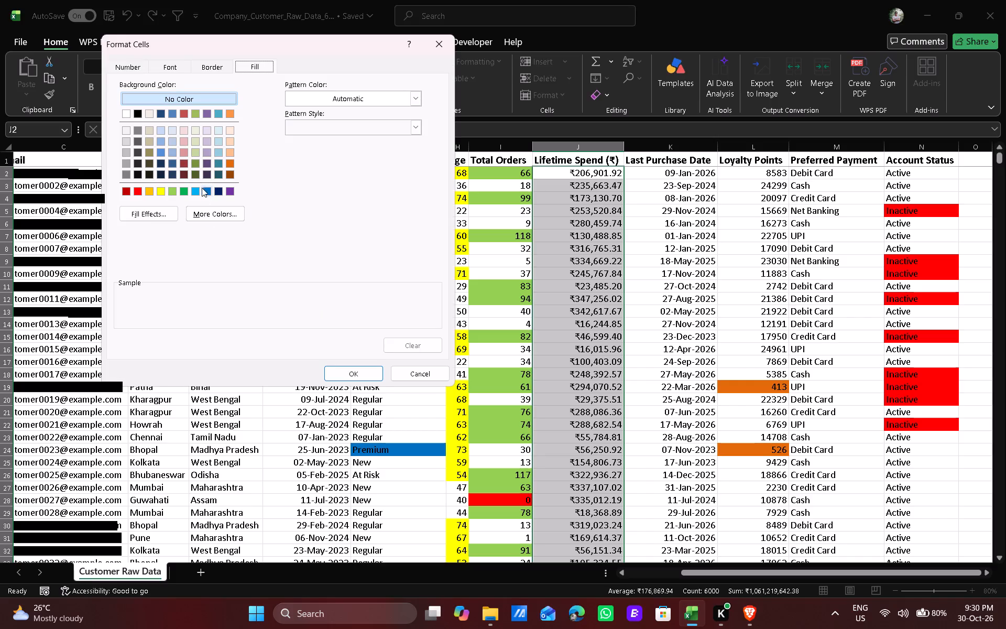
pyautogui.click(198, 174)
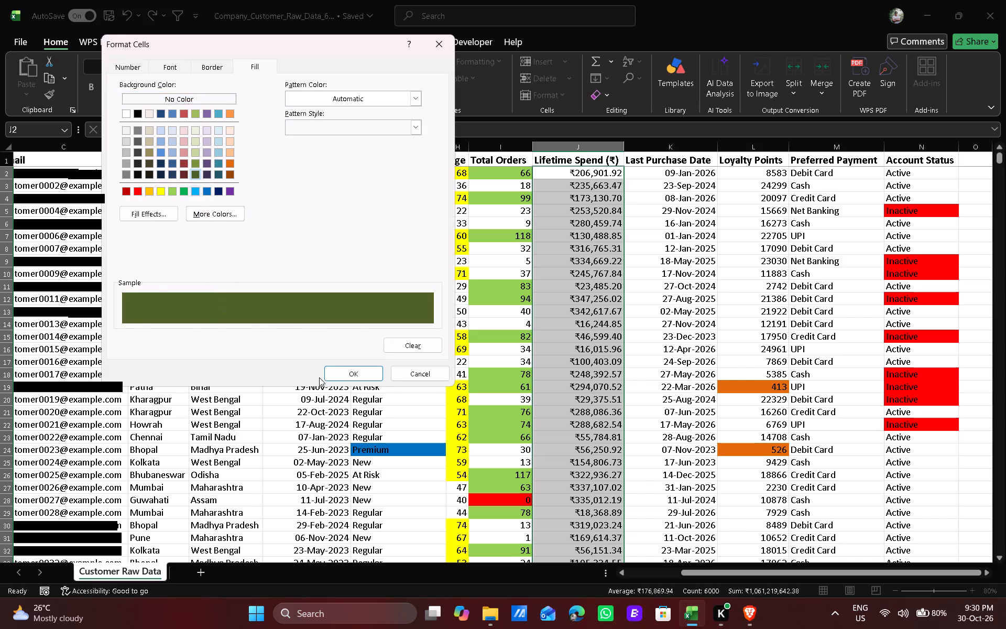
pyautogui.click(334, 372)
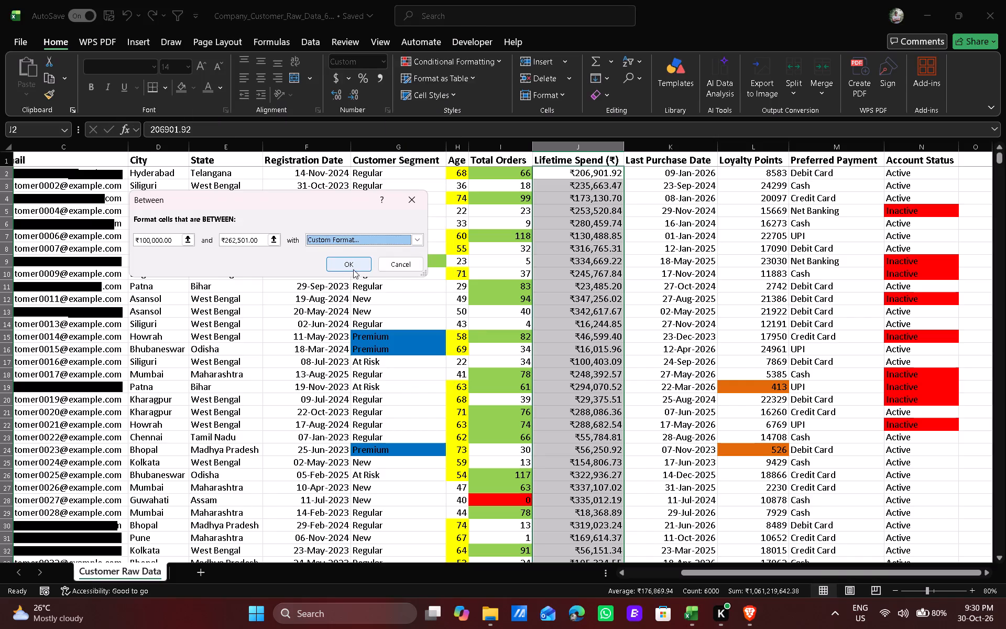
pyautogui.click(353, 260)
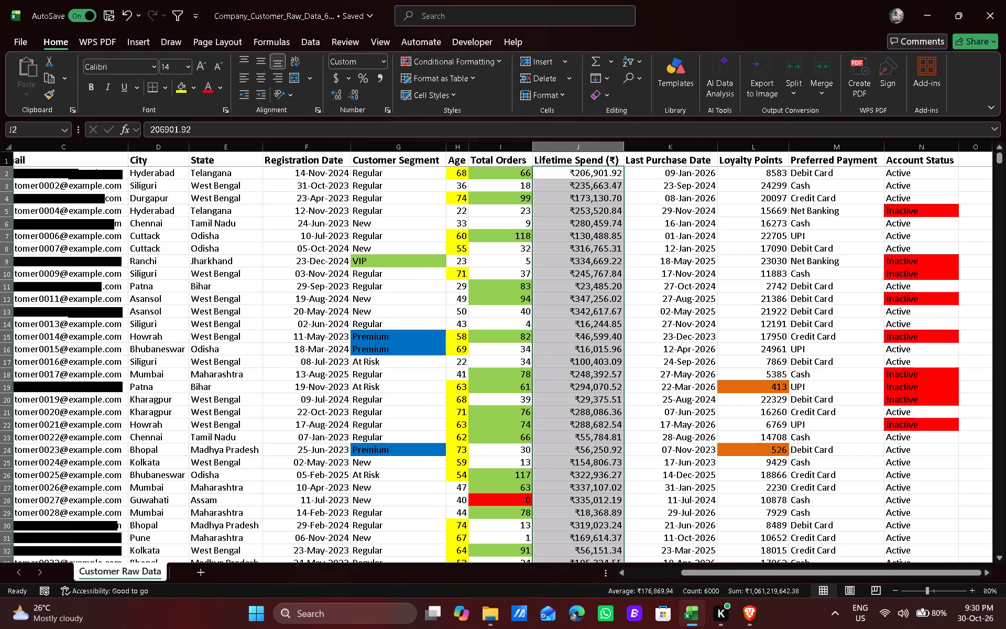
pyautogui.scroll(-13, 568, 240)
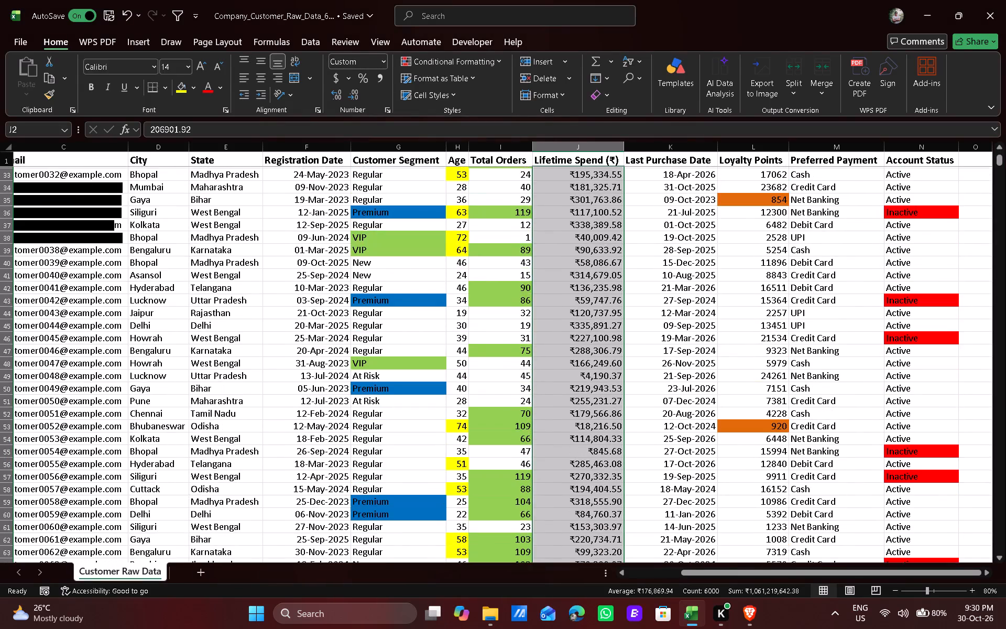
pyautogui.scroll(20, 553, 255)
pyautogui.scroll(2, 559, 194)
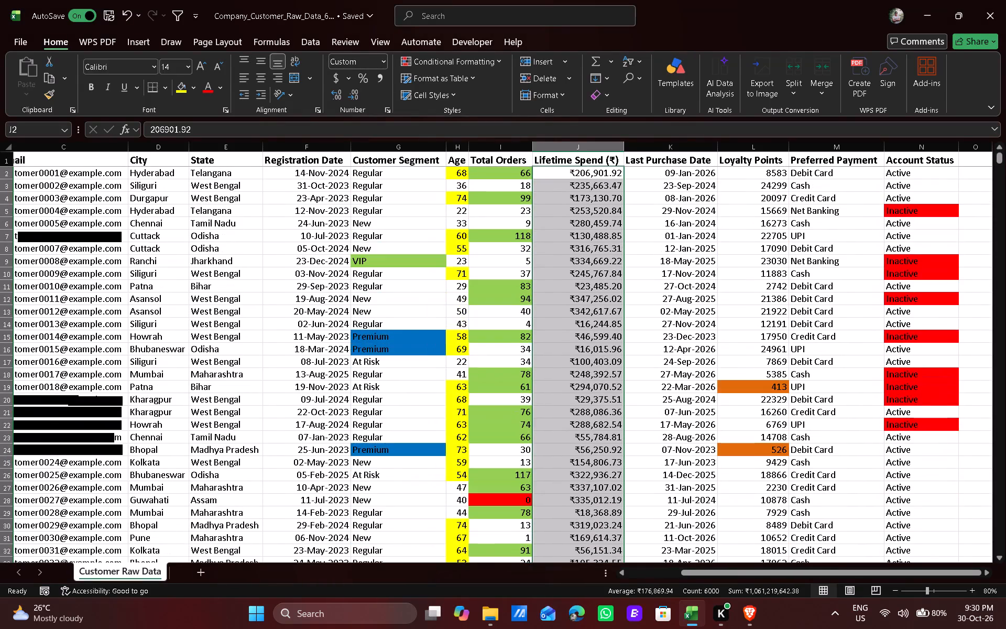
# Select all the Lifetime Spend (₹) values from the first customer row to the last and open a new custom formatting rule for them.
pyautogui.click(564, 171)
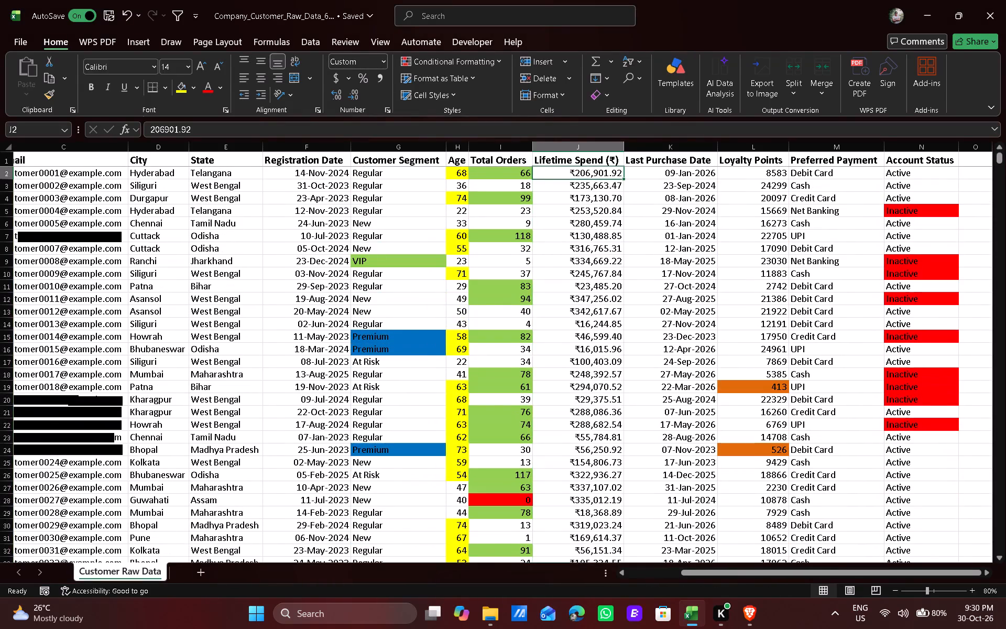
pyautogui.hotkey('ctrl', 'shift', 'Down')
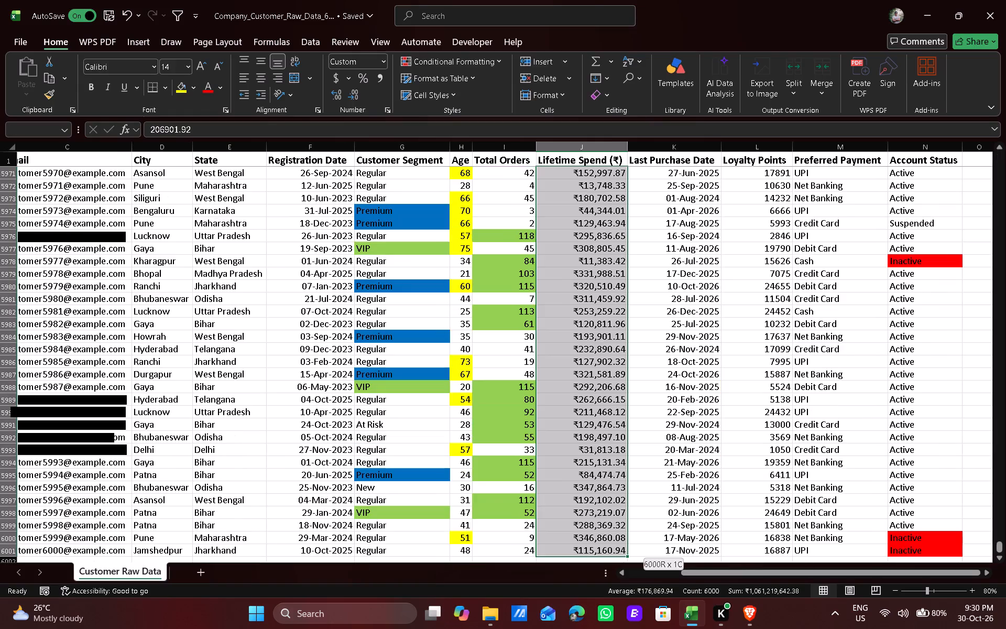
pyautogui.moveTo(1000, 540); pyautogui.dragTo(1005, 487)
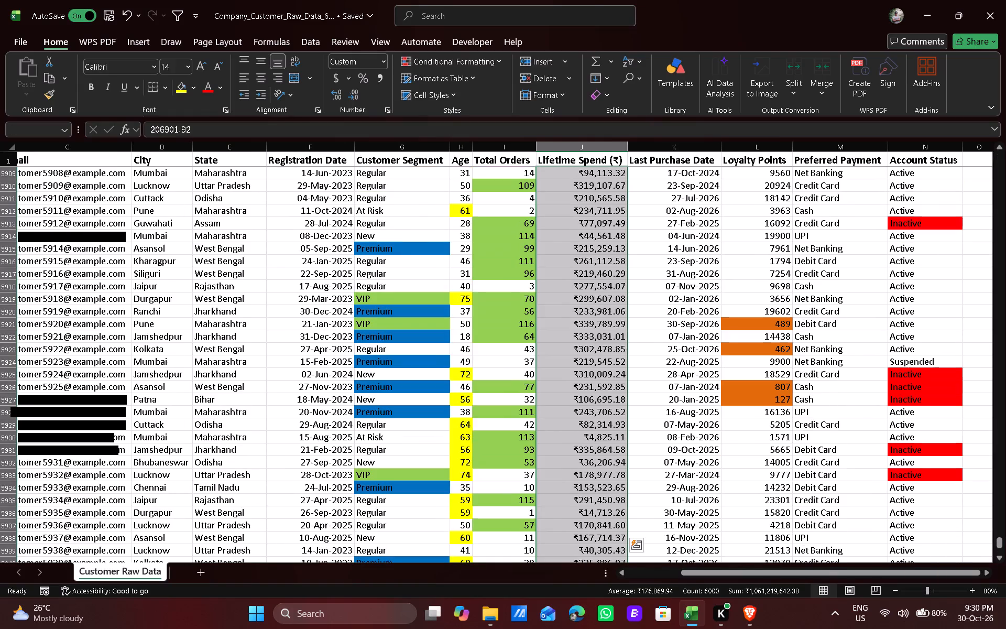
pyautogui.moveTo(1005, 487); pyautogui.dragTo(1005, 273)
pyautogui.moveTo(1002, 541); pyautogui.dragTo(1002, 448)
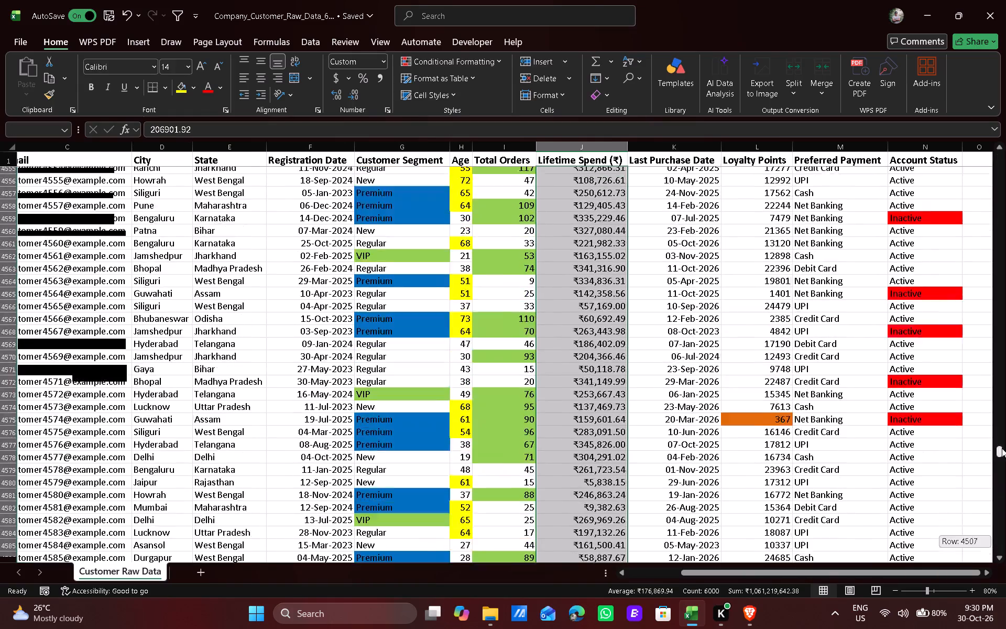
pyautogui.moveTo(1002, 448); pyautogui.dragTo(1005, 136)
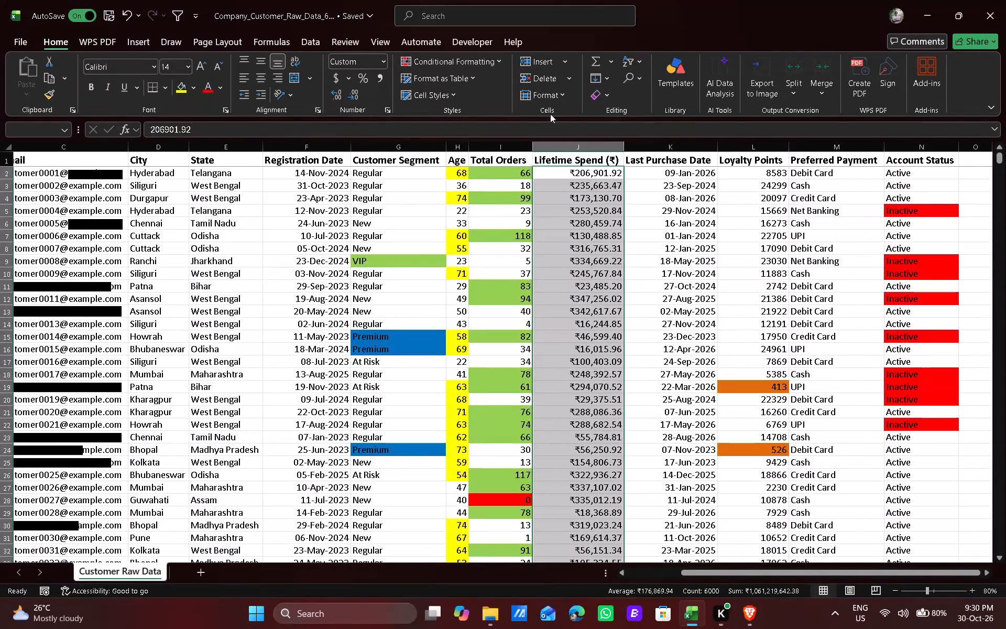
pyautogui.click(423, 63)
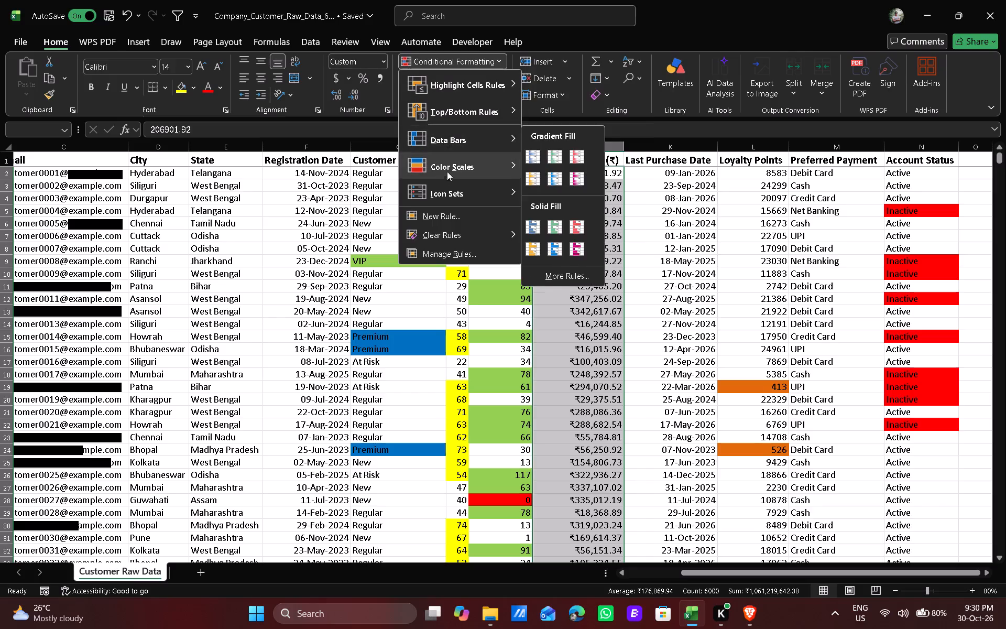
pyautogui.click(516, 136)
pyautogui.click(501, 138)
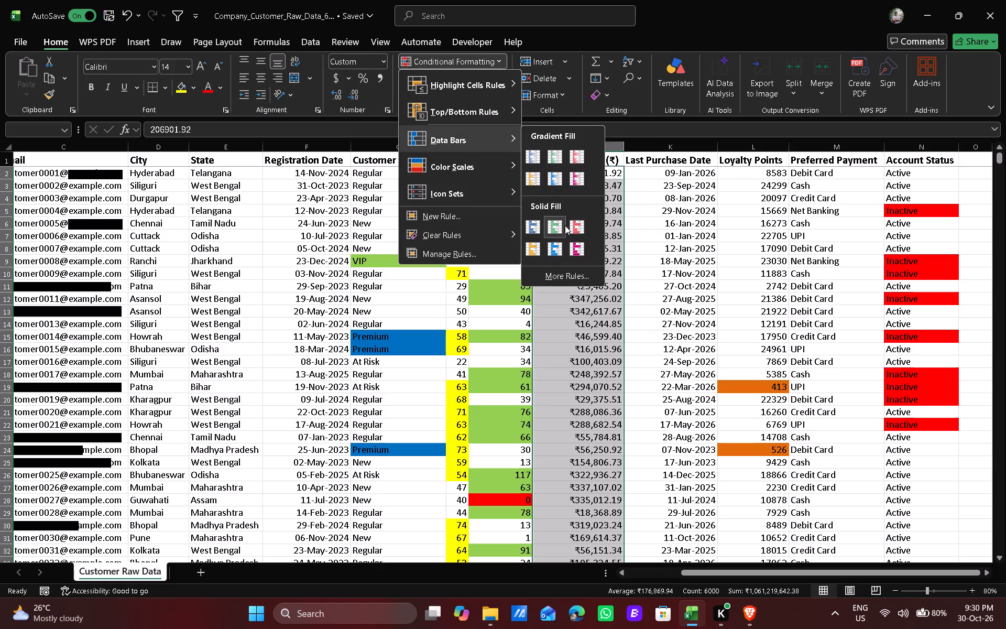
pyautogui.click(546, 278)
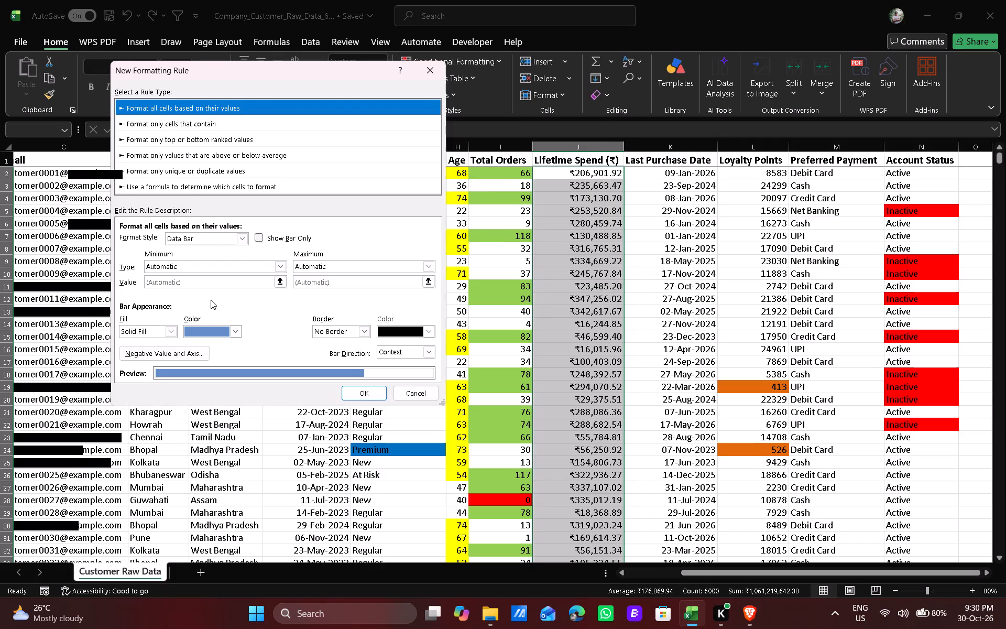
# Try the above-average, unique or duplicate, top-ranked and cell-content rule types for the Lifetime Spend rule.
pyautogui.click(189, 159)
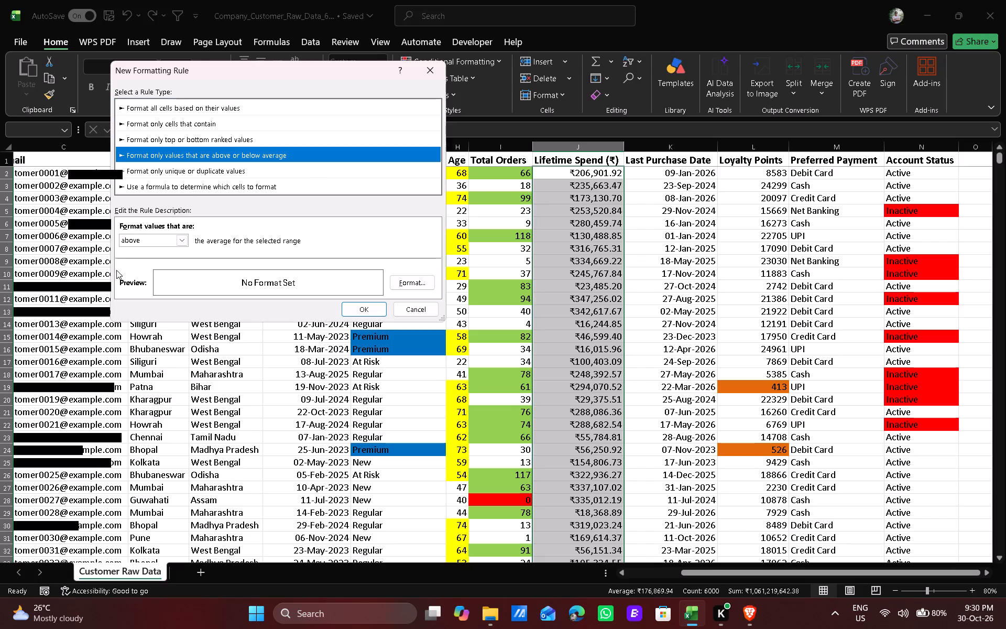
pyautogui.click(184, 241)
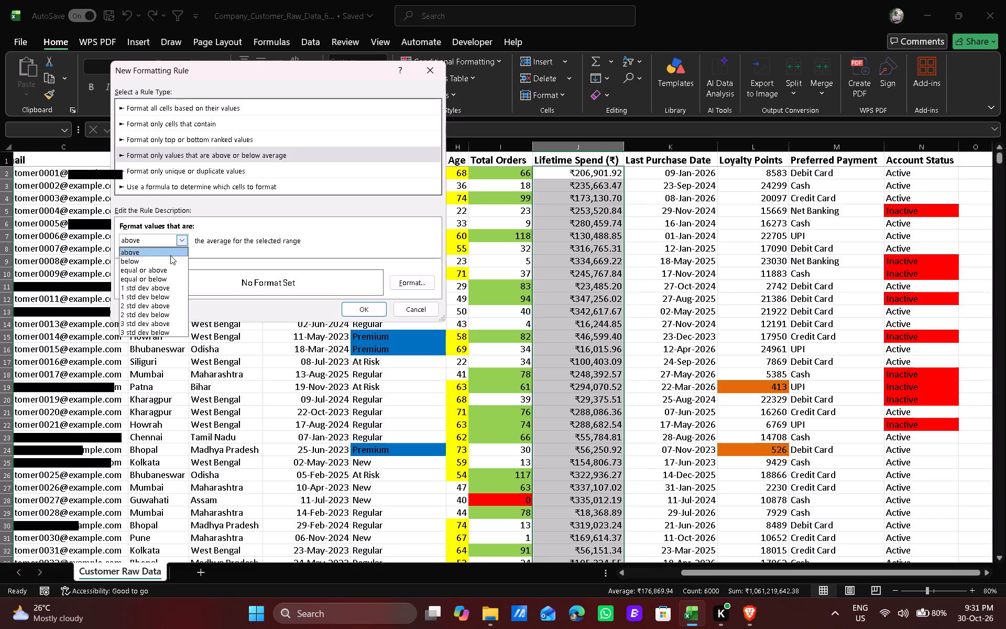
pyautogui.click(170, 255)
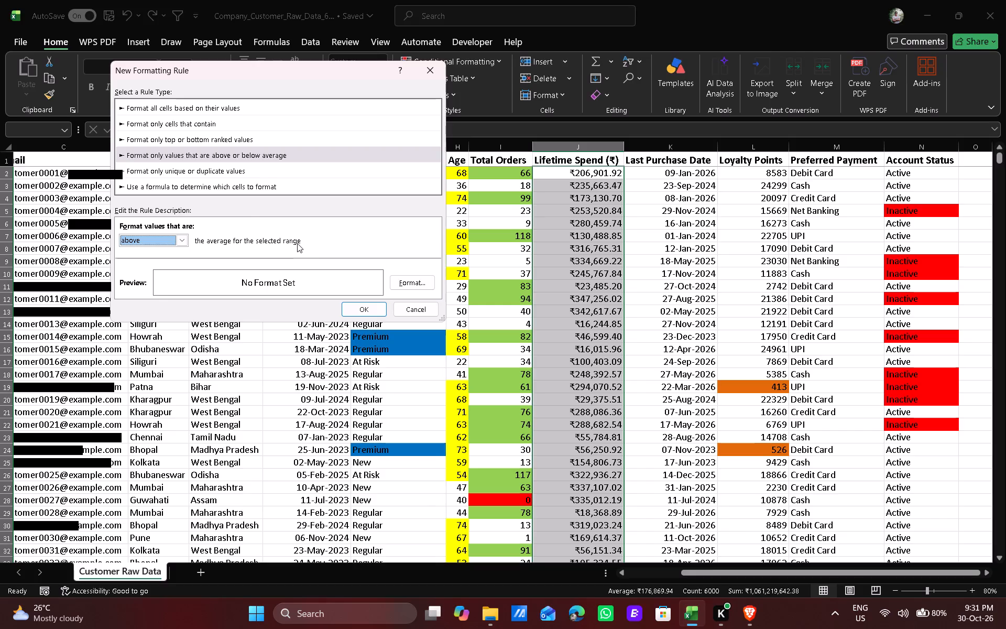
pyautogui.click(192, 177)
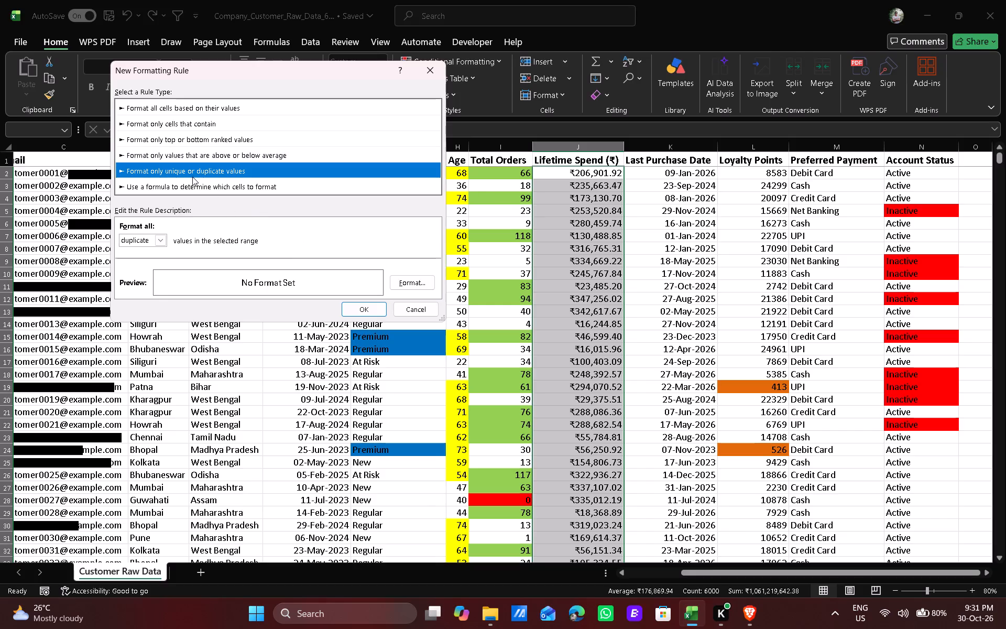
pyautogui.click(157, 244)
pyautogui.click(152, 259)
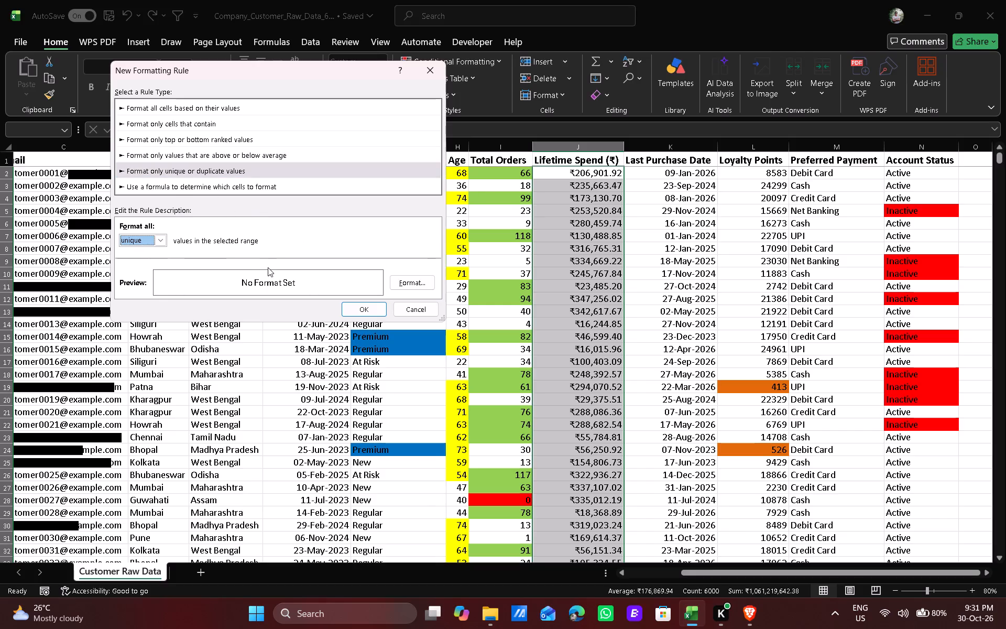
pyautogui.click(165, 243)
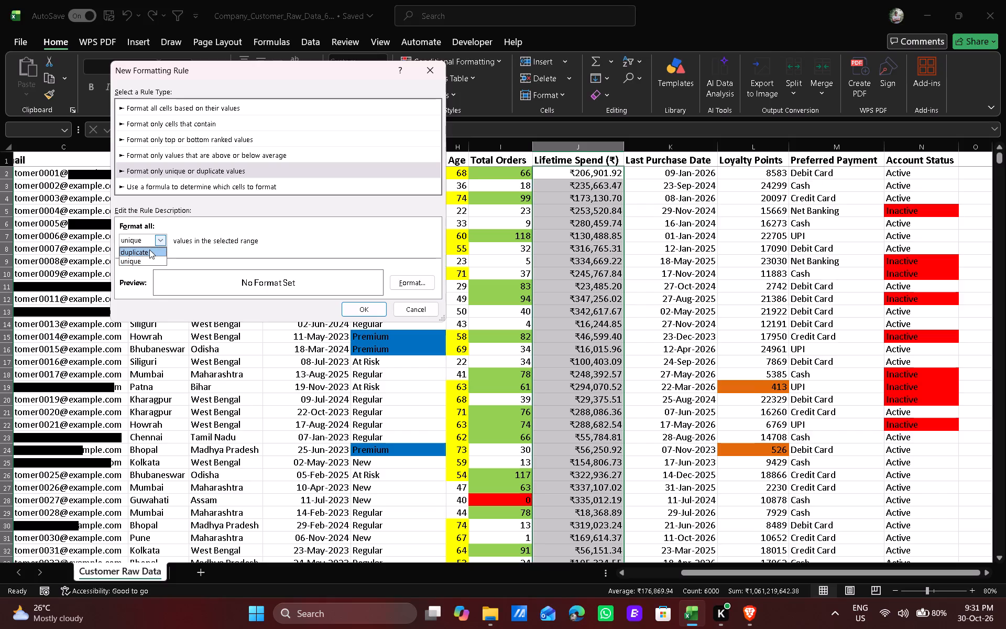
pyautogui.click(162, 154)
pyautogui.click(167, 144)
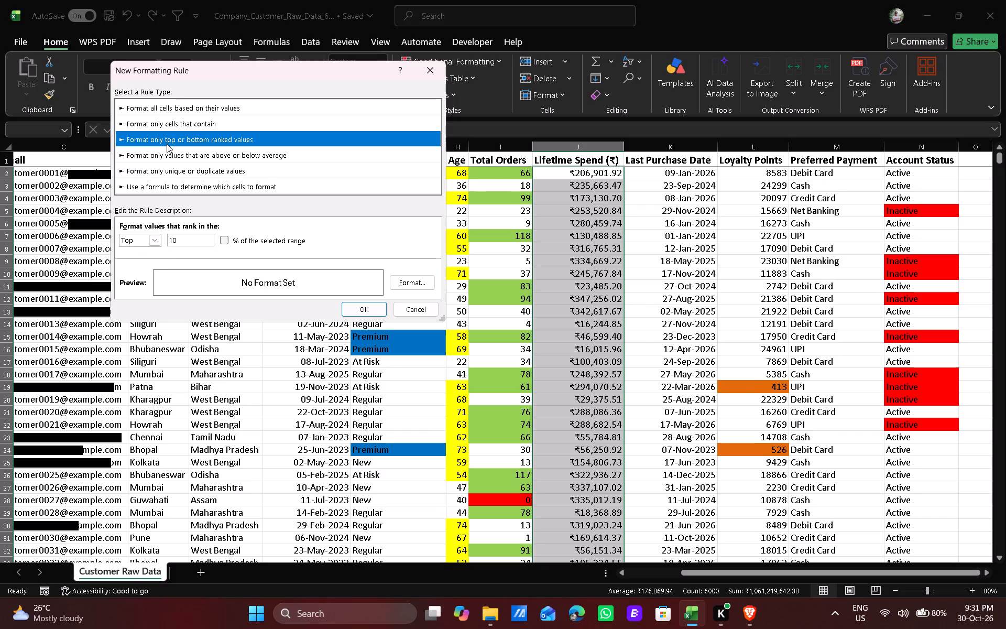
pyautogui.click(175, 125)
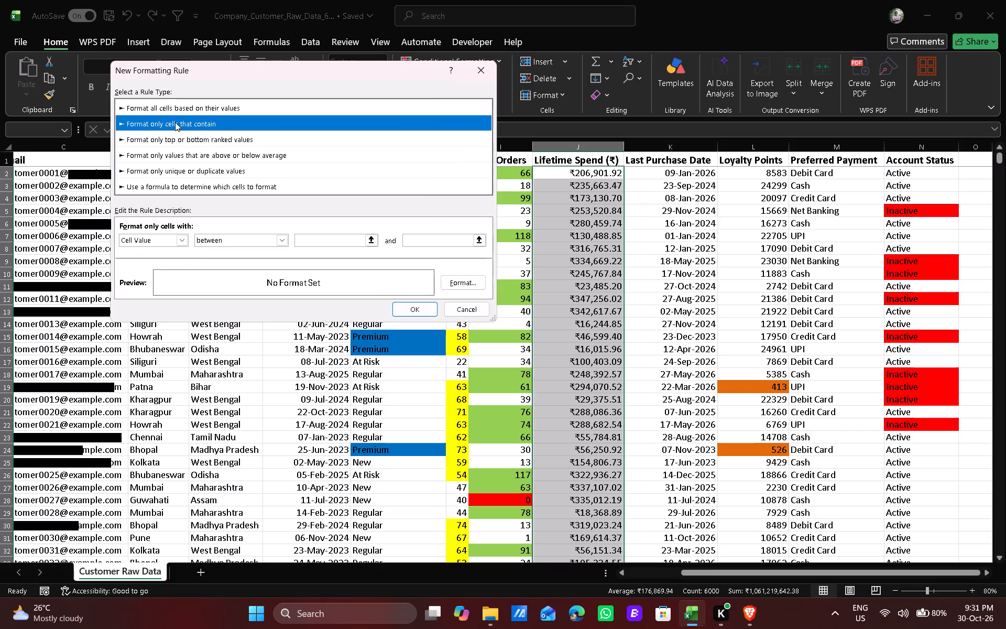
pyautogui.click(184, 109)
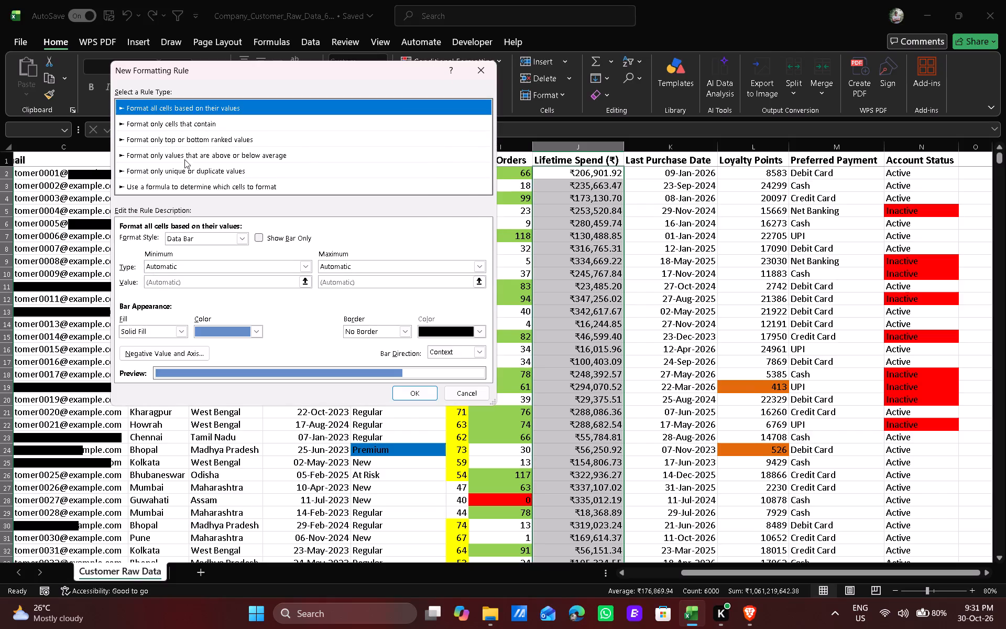
# Set the new Lifetime Spend rule to format only cells whose cell value is greater than a threshold.
pyautogui.click(188, 125)
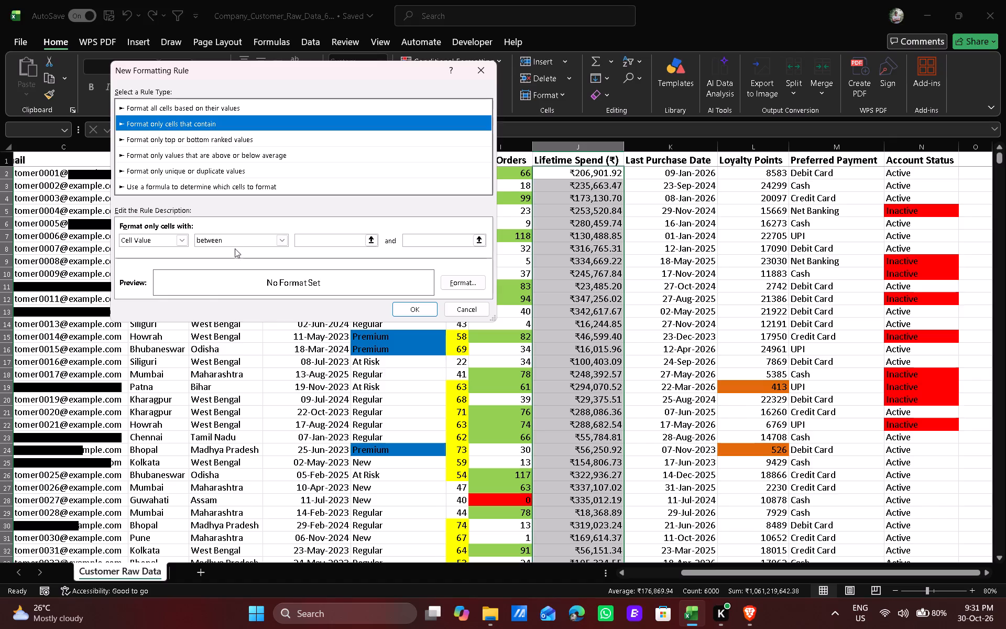
pyautogui.click(235, 242)
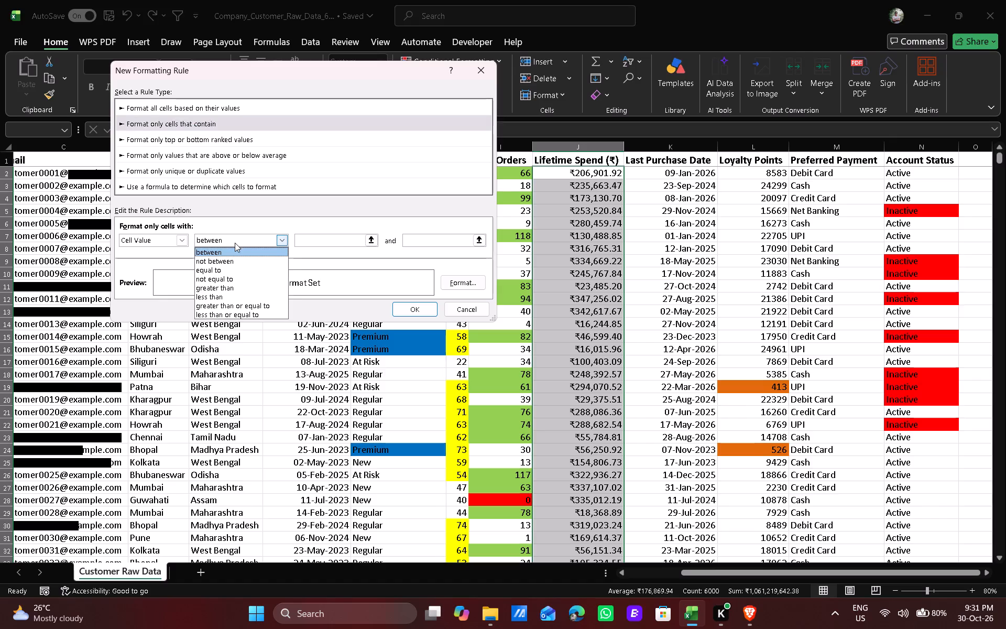
pyautogui.click(224, 290)
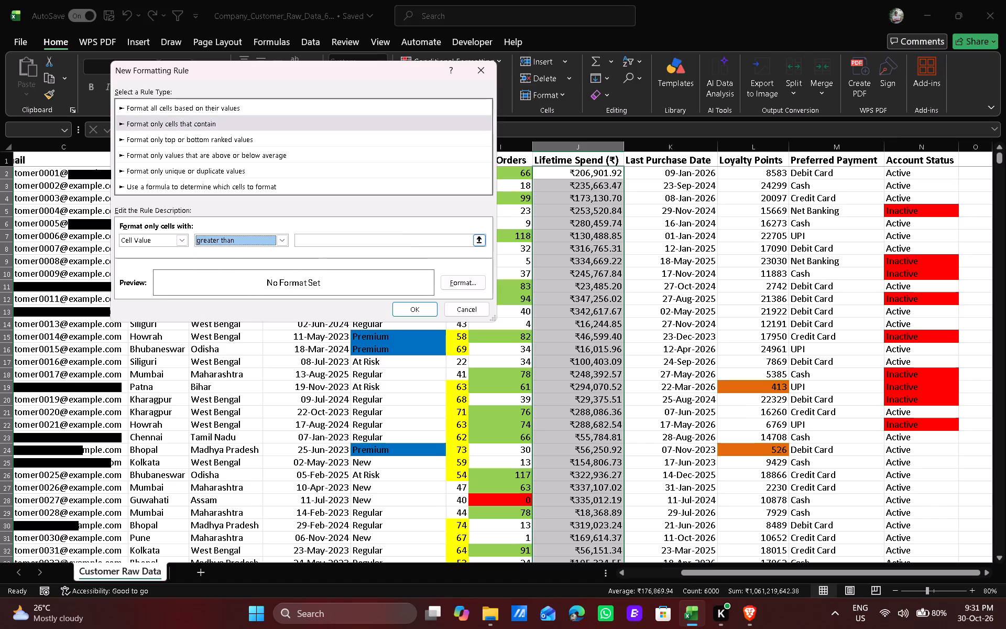
pyautogui.click(312, 243)
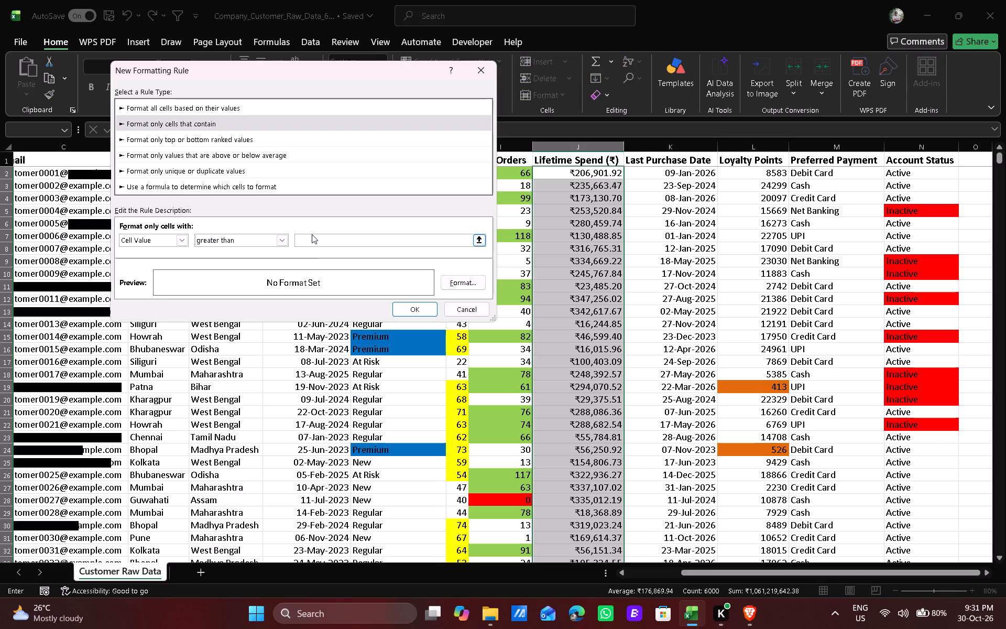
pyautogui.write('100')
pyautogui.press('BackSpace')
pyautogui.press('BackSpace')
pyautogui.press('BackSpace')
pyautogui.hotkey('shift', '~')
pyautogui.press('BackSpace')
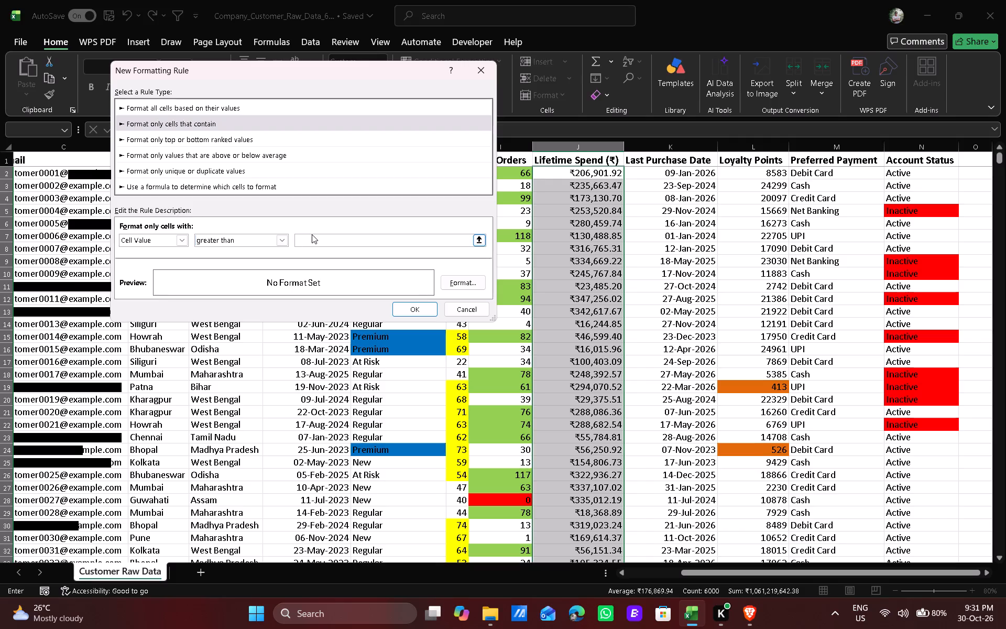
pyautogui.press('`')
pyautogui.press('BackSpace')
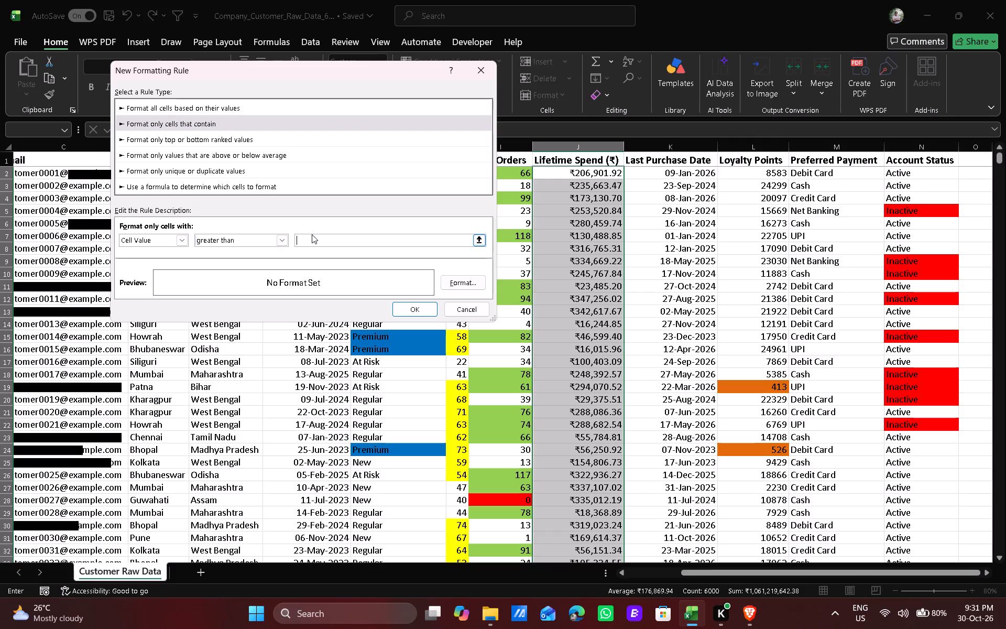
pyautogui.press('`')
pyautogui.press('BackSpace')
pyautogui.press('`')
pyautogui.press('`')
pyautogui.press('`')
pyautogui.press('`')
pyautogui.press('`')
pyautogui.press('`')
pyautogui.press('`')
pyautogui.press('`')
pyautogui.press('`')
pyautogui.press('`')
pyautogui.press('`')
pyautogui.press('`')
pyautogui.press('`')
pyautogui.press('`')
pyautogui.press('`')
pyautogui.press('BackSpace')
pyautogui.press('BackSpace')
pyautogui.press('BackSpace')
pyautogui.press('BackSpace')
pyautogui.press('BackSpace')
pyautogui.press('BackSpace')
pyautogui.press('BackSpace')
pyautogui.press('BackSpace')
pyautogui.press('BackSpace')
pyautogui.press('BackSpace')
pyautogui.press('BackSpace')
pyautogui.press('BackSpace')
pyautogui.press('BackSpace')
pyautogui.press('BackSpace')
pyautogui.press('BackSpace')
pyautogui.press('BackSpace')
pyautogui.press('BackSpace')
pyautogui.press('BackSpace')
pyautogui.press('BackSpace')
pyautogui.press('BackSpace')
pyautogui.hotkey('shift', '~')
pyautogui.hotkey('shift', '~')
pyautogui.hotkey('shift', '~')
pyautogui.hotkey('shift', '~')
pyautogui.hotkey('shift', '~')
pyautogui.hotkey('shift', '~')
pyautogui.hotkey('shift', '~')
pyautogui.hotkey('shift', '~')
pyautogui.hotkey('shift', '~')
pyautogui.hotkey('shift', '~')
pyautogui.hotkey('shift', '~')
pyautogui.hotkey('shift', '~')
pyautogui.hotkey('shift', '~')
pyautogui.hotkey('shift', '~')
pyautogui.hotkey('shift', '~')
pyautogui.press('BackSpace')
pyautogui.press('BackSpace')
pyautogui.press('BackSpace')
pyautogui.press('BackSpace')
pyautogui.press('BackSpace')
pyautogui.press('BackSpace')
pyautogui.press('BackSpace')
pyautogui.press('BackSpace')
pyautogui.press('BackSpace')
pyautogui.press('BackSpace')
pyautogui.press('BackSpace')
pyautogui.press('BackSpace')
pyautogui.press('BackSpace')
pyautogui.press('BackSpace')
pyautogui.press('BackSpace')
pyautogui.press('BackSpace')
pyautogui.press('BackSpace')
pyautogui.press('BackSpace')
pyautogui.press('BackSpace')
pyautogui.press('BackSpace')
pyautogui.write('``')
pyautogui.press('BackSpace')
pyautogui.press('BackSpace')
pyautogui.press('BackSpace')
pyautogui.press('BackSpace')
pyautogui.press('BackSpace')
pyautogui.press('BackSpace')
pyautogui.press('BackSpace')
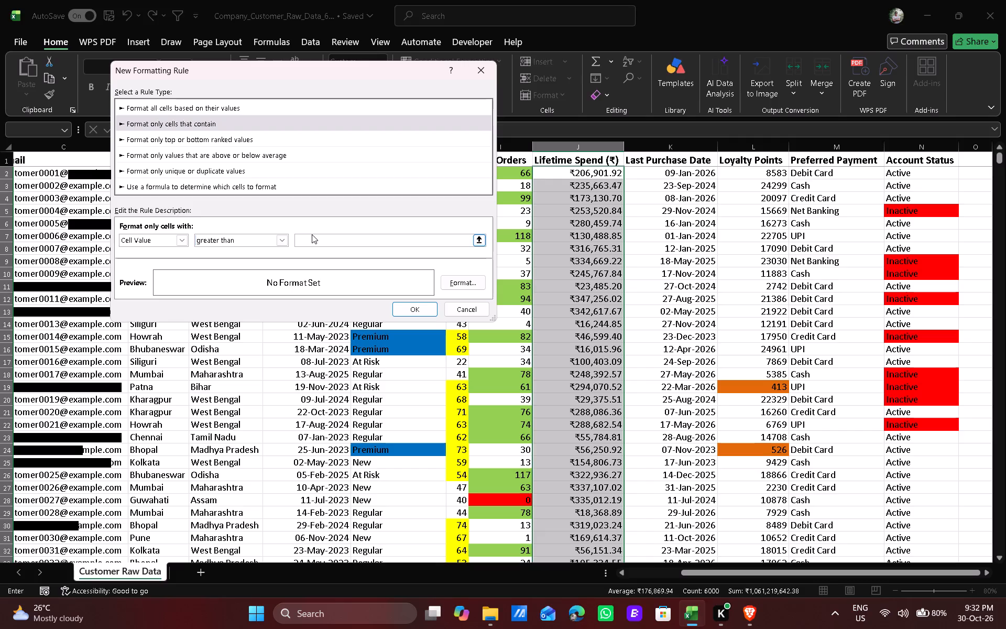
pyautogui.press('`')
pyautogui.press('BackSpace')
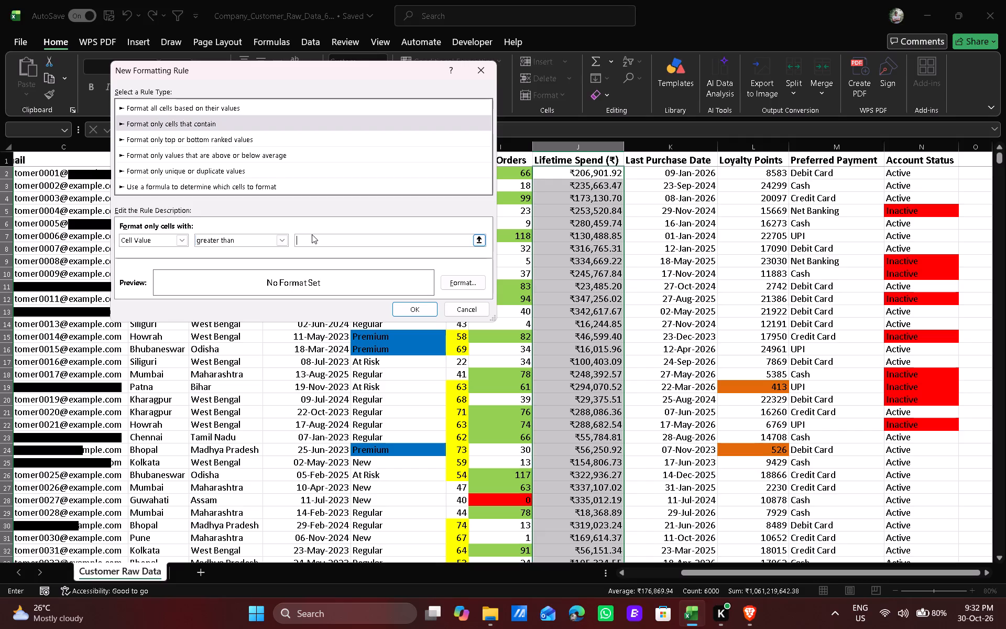
# Set the greater-than threshold to 100,000, give the rule a dark olive green fill, and apply it to Lifetime Spend (₹).
pyautogui.click(312, 237)
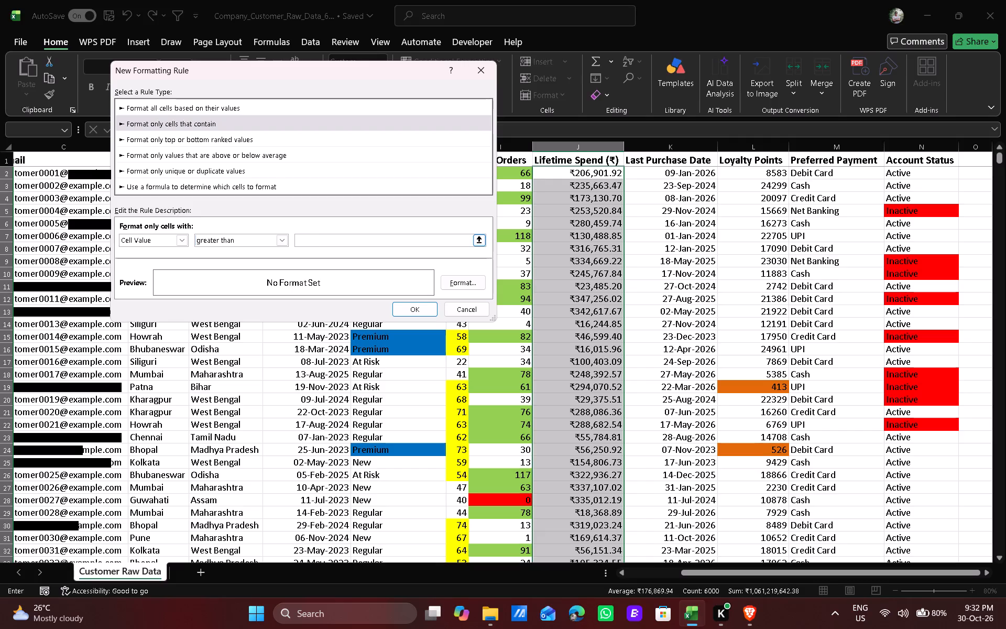
pyautogui.click(311, 241)
pyautogui.write('100')
pyautogui.write(',000')
pyautogui.click(451, 281)
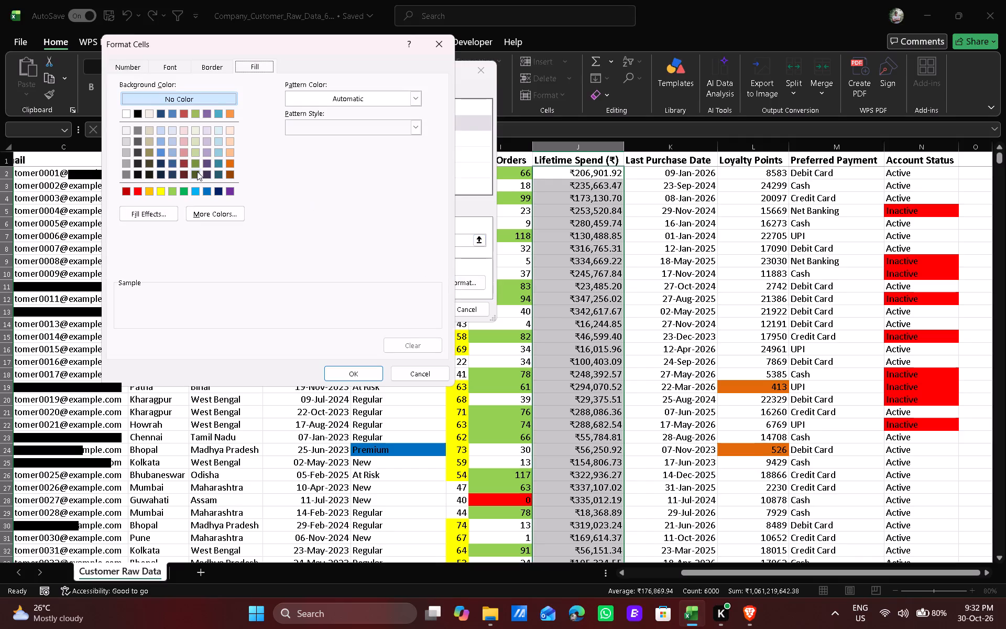
pyautogui.click(201, 171)
pyautogui.click(193, 176)
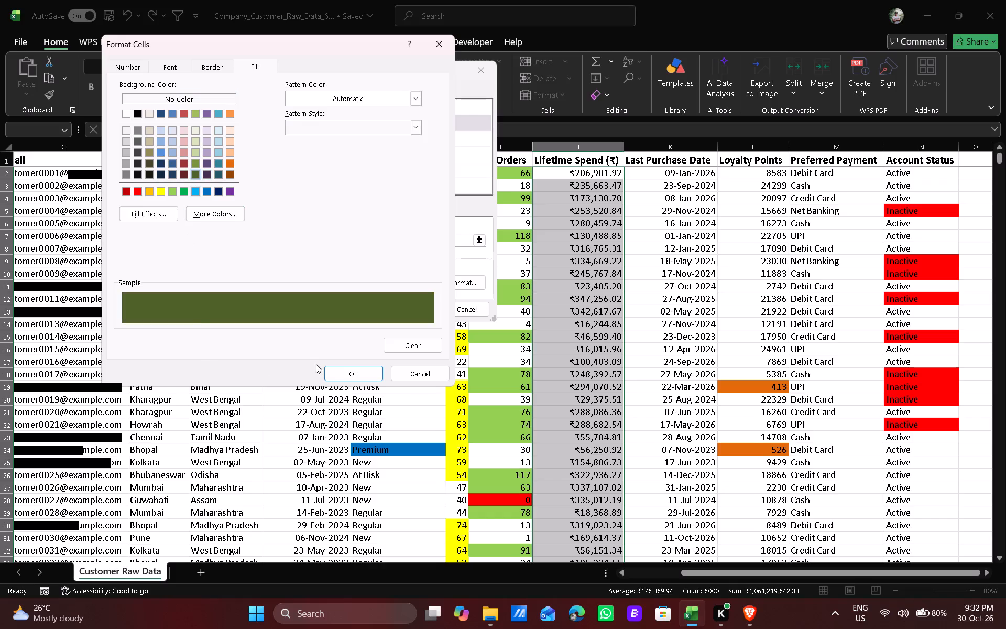
pyautogui.click(336, 378)
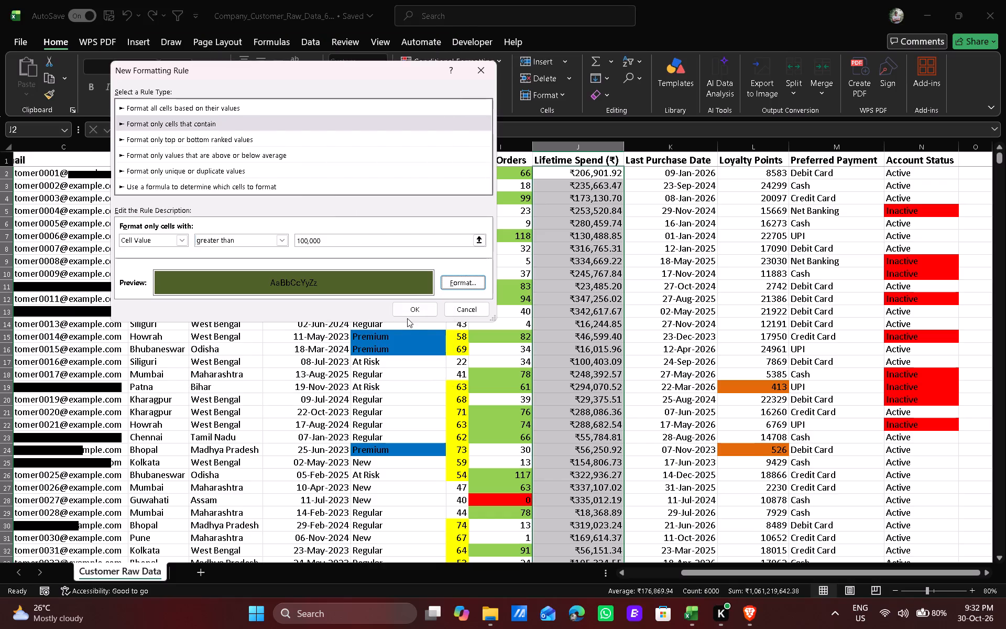
pyautogui.click(417, 307)
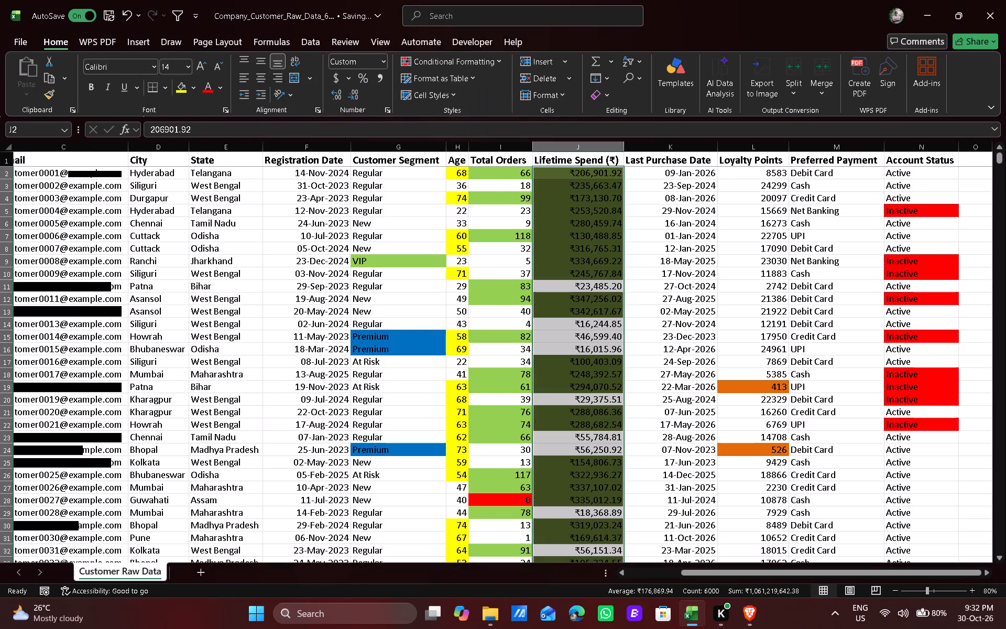
# Check the dark olive green highlighting down the Lifetime Spend (₹) column through the first couple hundred customer rows and back.
pyautogui.click(577, 339)
pyautogui.scroll(-1, 603, 210)
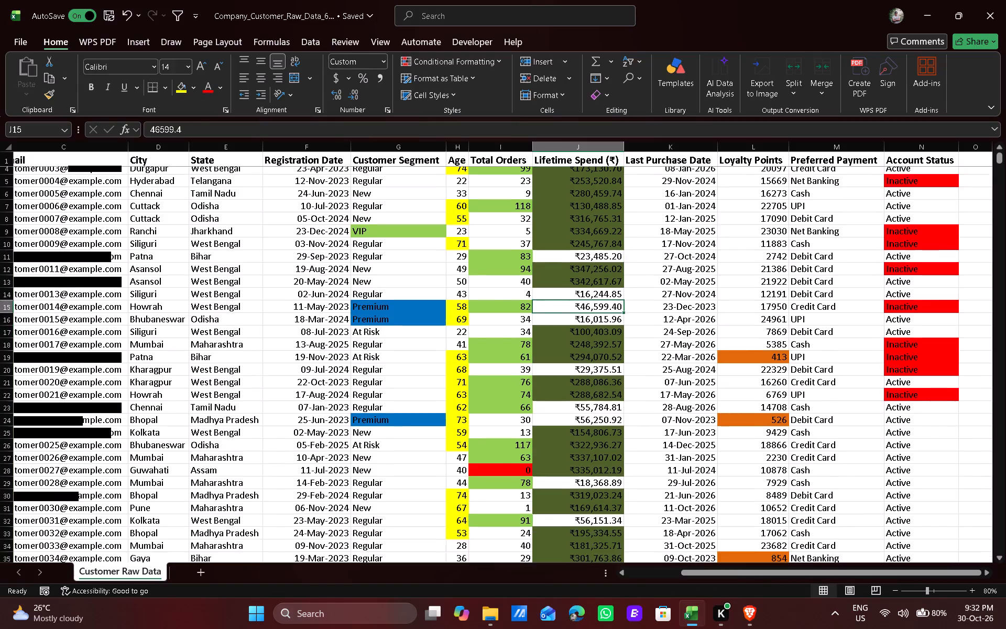
pyautogui.scroll(-2, 603, 221)
pyautogui.scroll(-4, 599, 275)
pyautogui.scroll(-4, 599, 327)
pyautogui.scroll(-2, 597, 400)
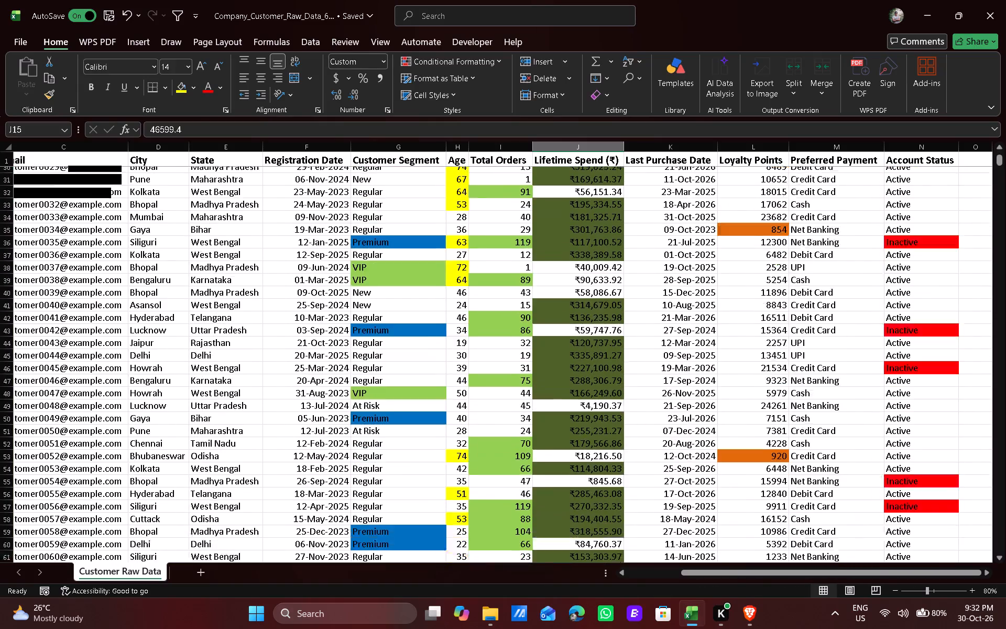
pyautogui.scroll(-19, 595, 408)
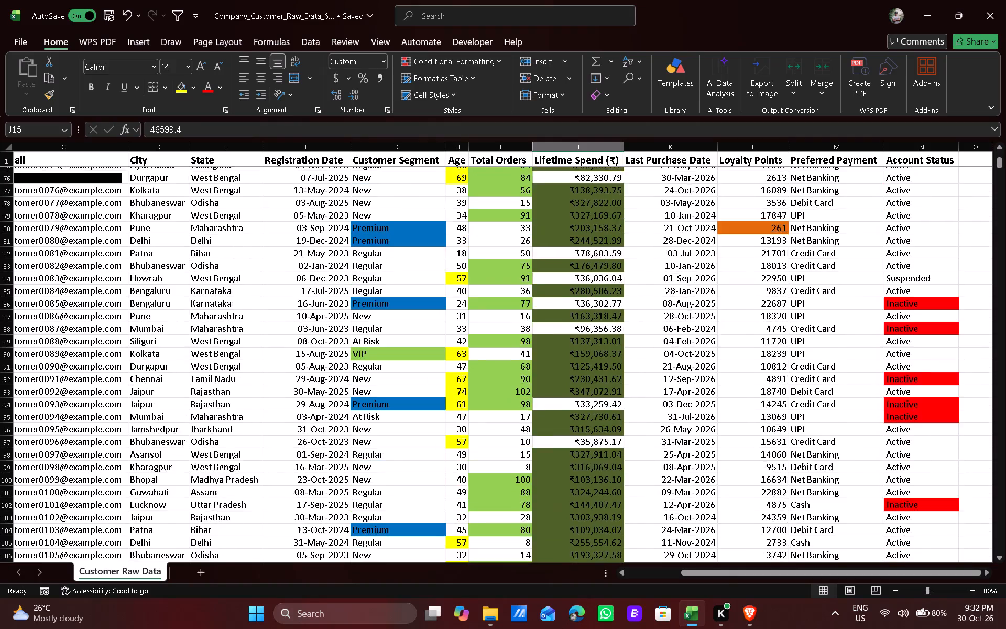
pyautogui.scroll(-20, 595, 408)
pyautogui.scroll(-11, 595, 408)
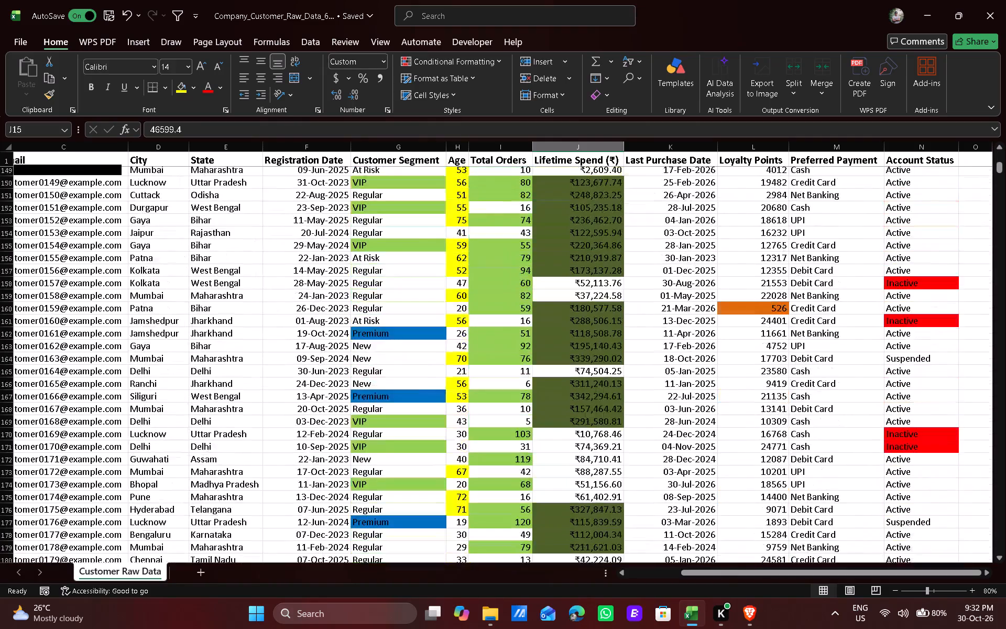
pyautogui.scroll(6, 595, 410)
pyautogui.scroll(-19, 595, 410)
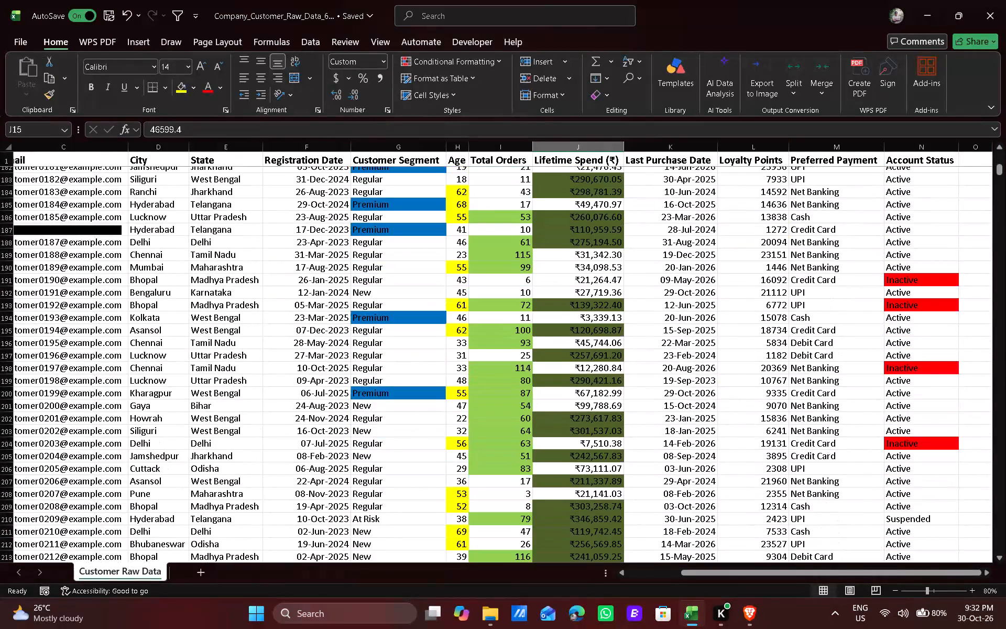
pyautogui.scroll(-15, 595, 412)
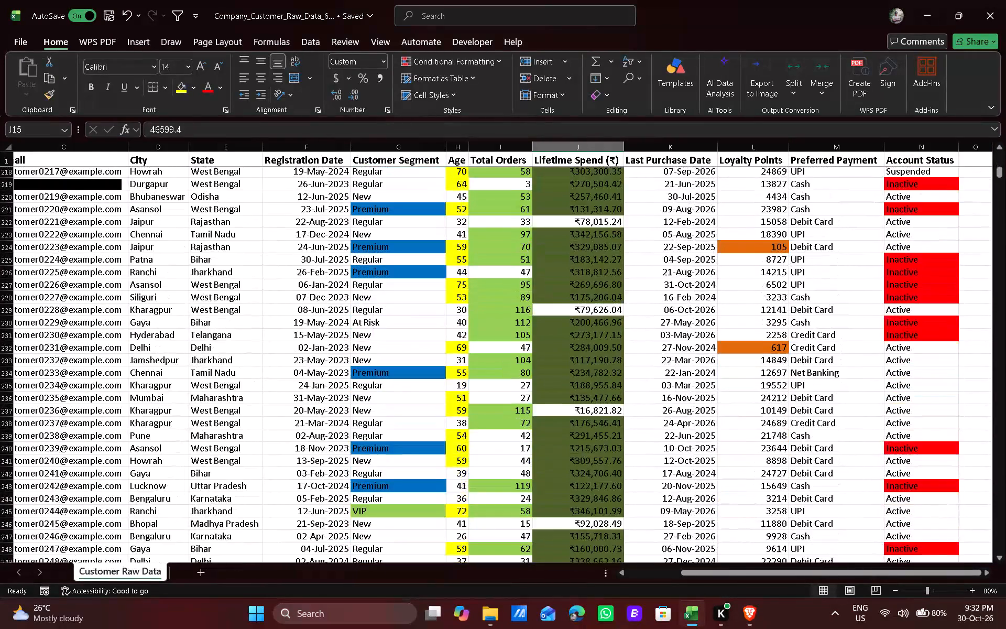
pyautogui.scroll(14, 595, 412)
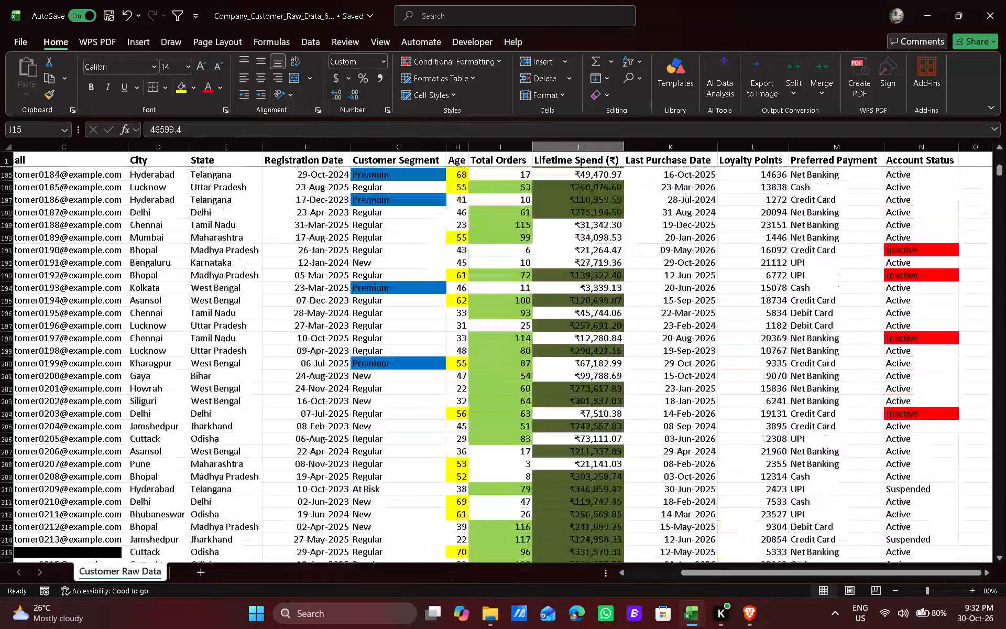
pyautogui.scroll(12, 595, 412)
pyautogui.scroll(7, 583, 215)
pyautogui.scroll(-4, 583, 215)
pyautogui.scroll(14, 583, 215)
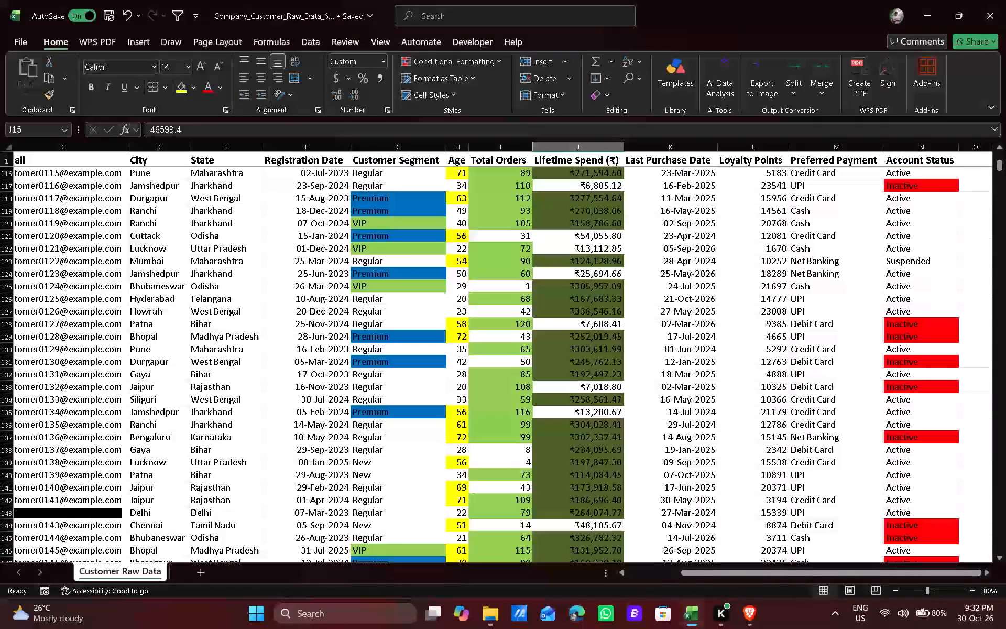
pyautogui.scroll(17, 584, 213)
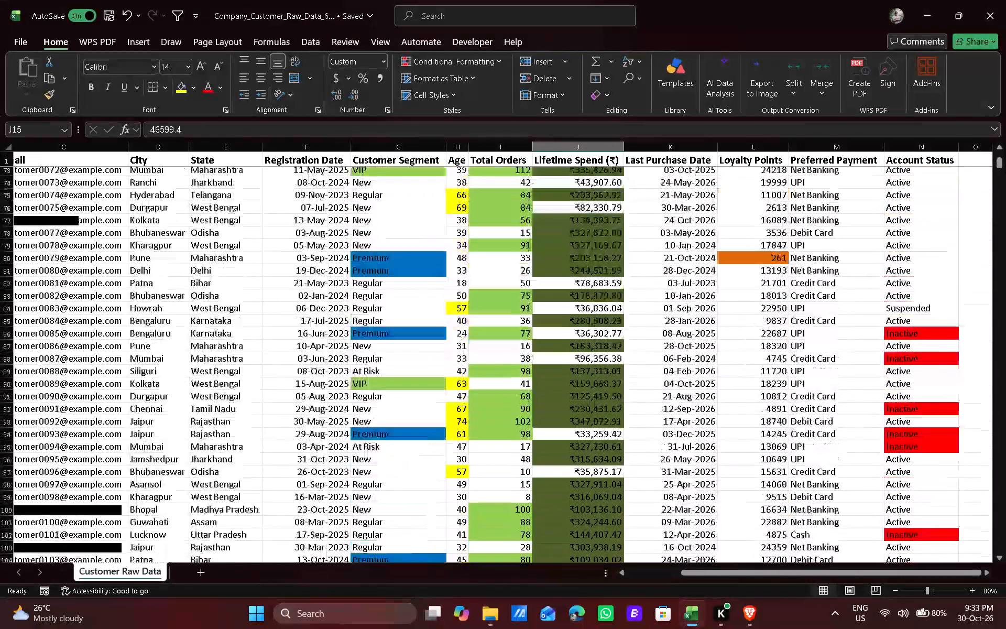
pyautogui.scroll(12, 584, 213)
pyautogui.scroll(10, 584, 213)
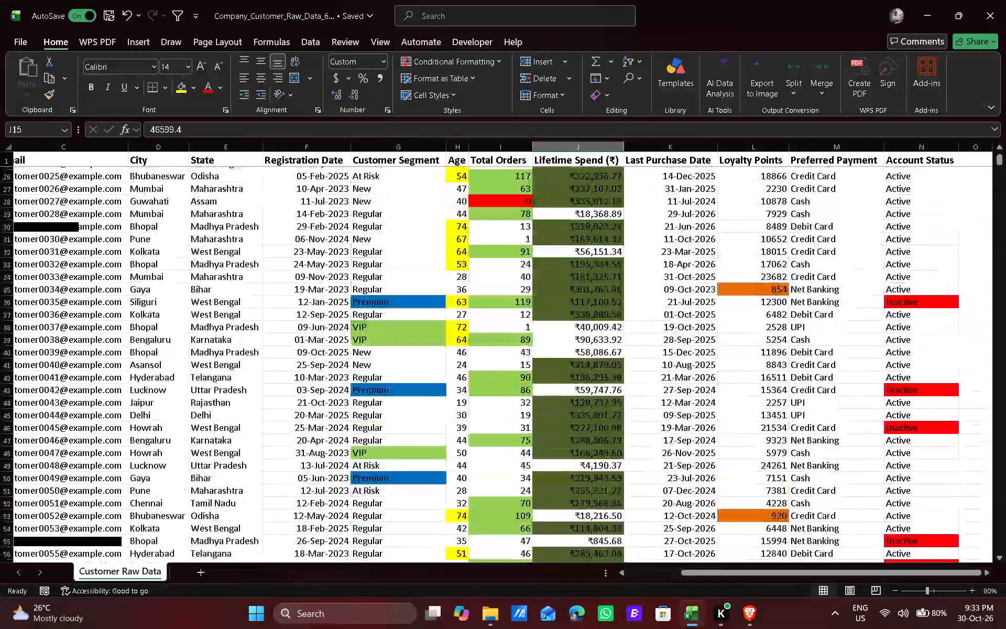
pyautogui.scroll(6, 584, 213)
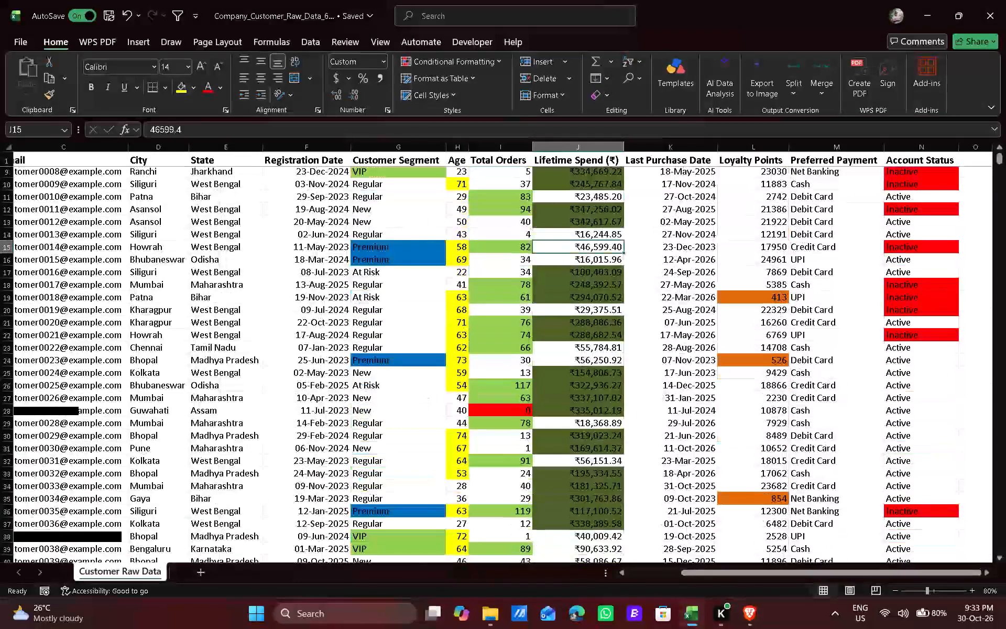
pyautogui.scroll(14, 584, 213)
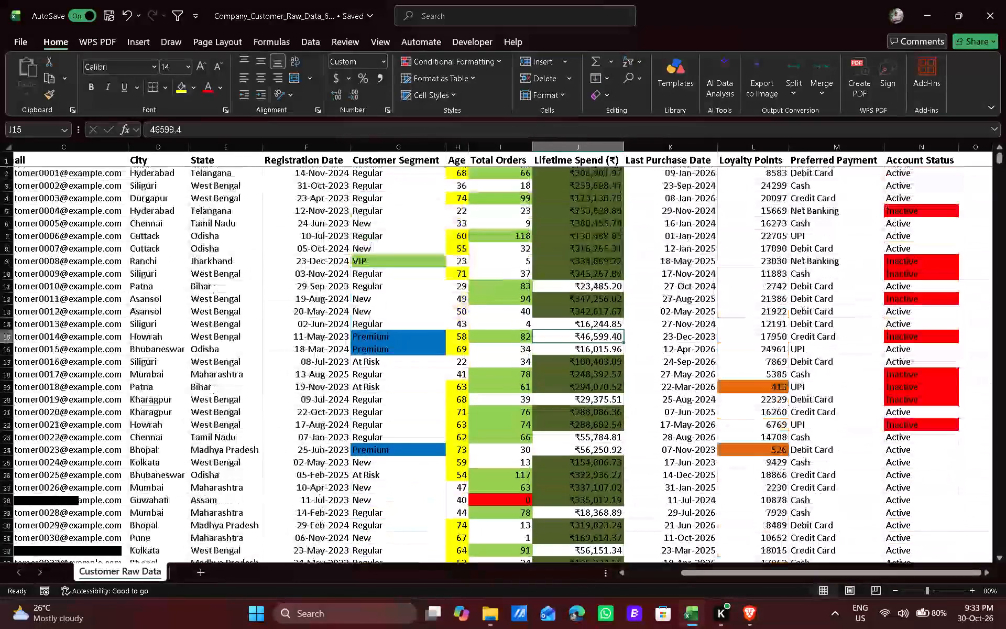
pyautogui.scroll(-5, 584, 213)
pyautogui.scroll(11, 584, 213)
# Review the conditional formatting across all the highlighted columns in the upper customer rows, ending back at the first row.
pyautogui.click(169, 226)
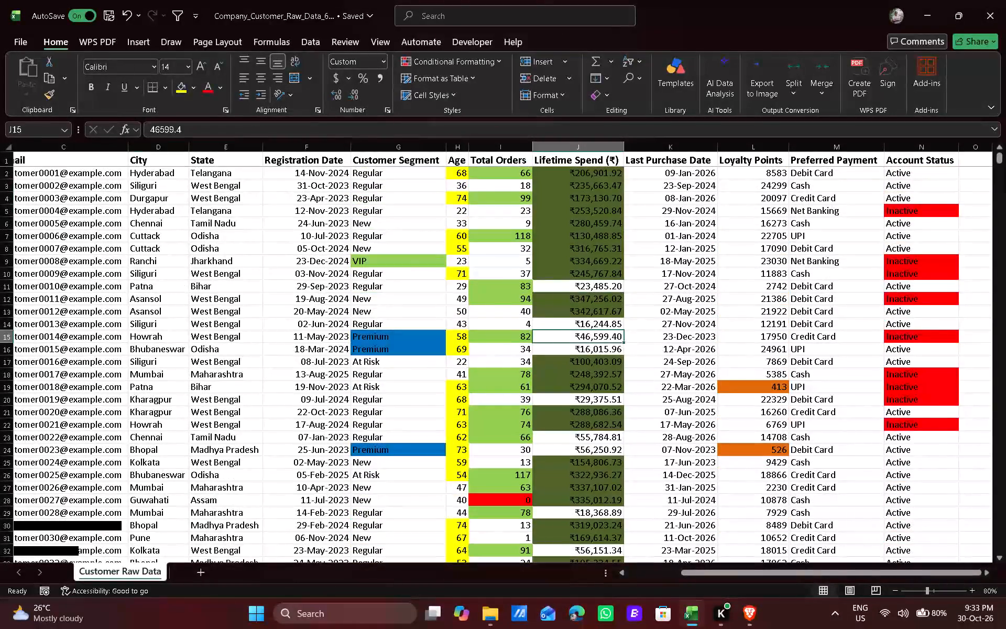
pyautogui.click(221, 316)
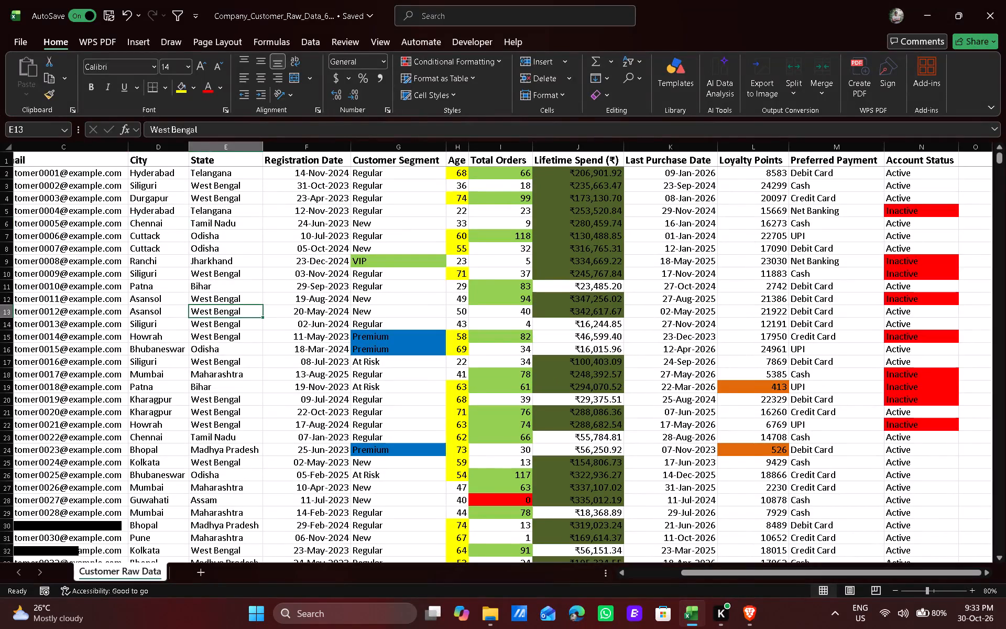
pyautogui.scroll(-13, 344, 399)
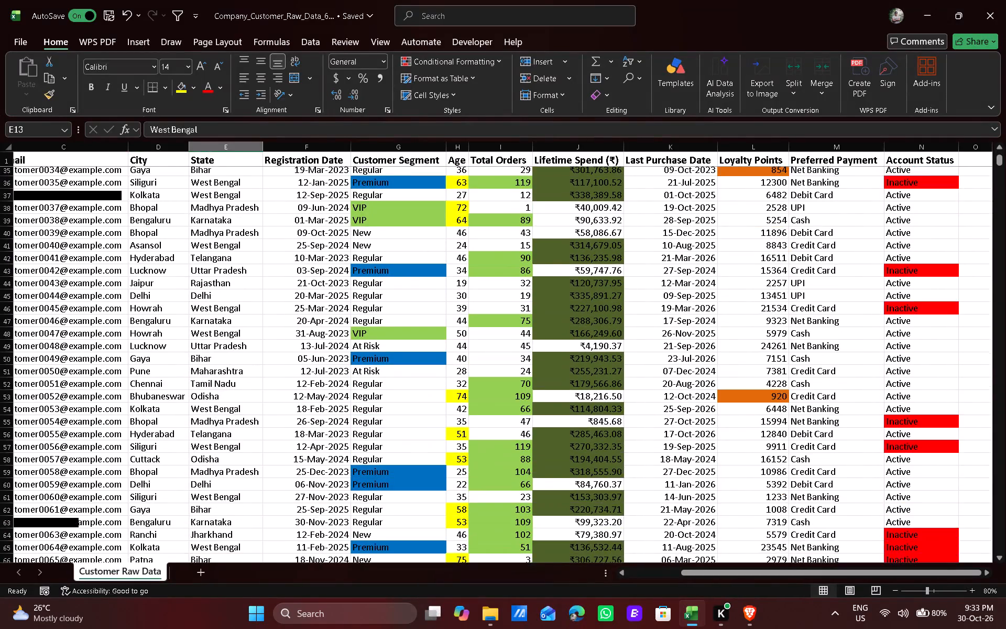
pyautogui.scroll(-3, 303, 394)
pyautogui.click(410, 347)
pyautogui.click(249, 372)
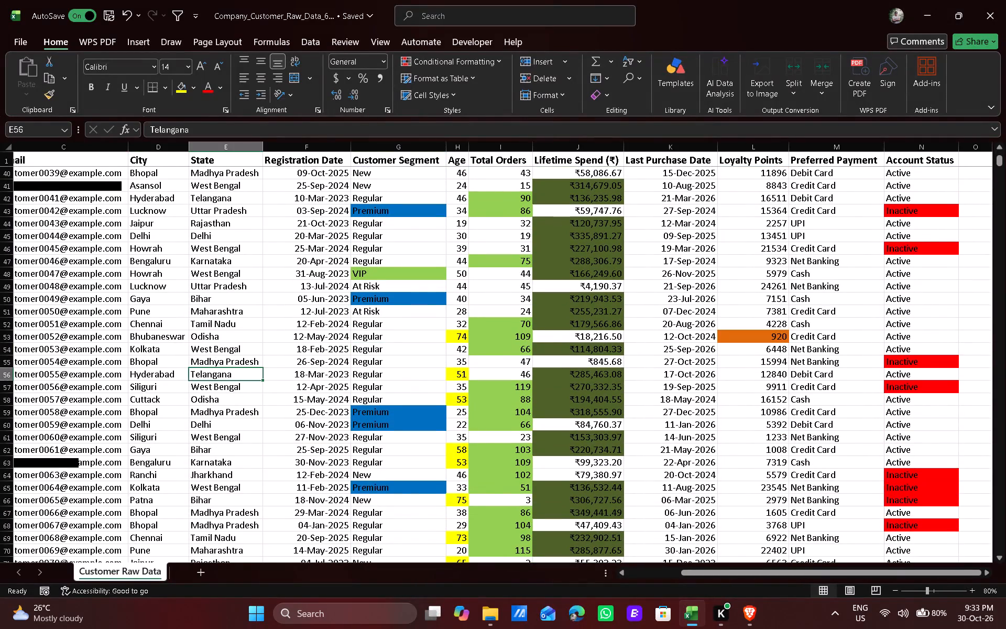
pyautogui.scroll(-4, 372, 342)
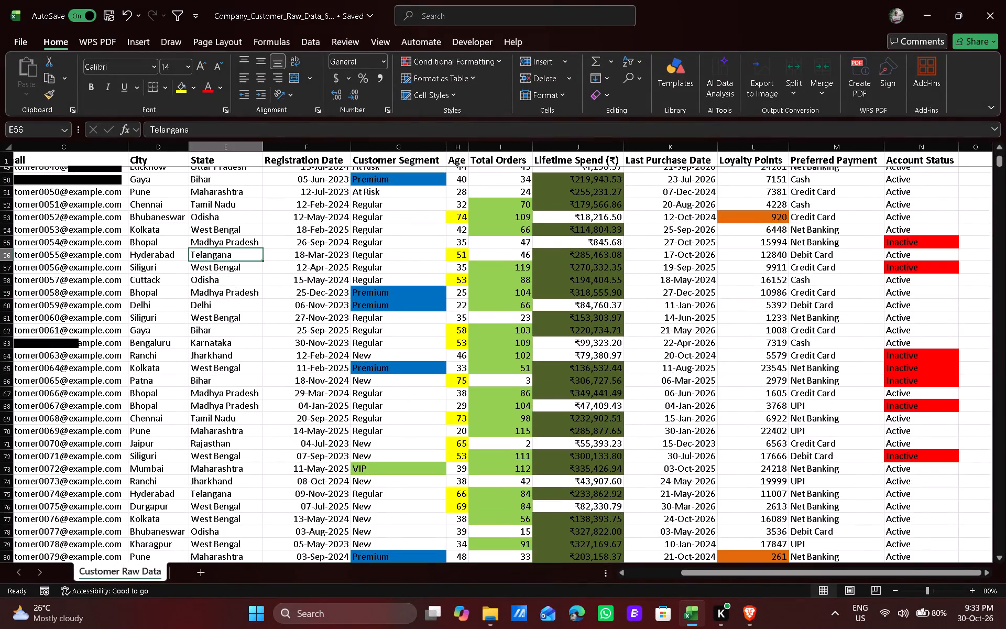
pyautogui.scroll(-5, 379, 418)
pyautogui.scroll(7, 694, 267)
pyautogui.scroll(5, 782, 220)
pyautogui.scroll(-4, 710, 263)
pyautogui.scroll(12, 710, 263)
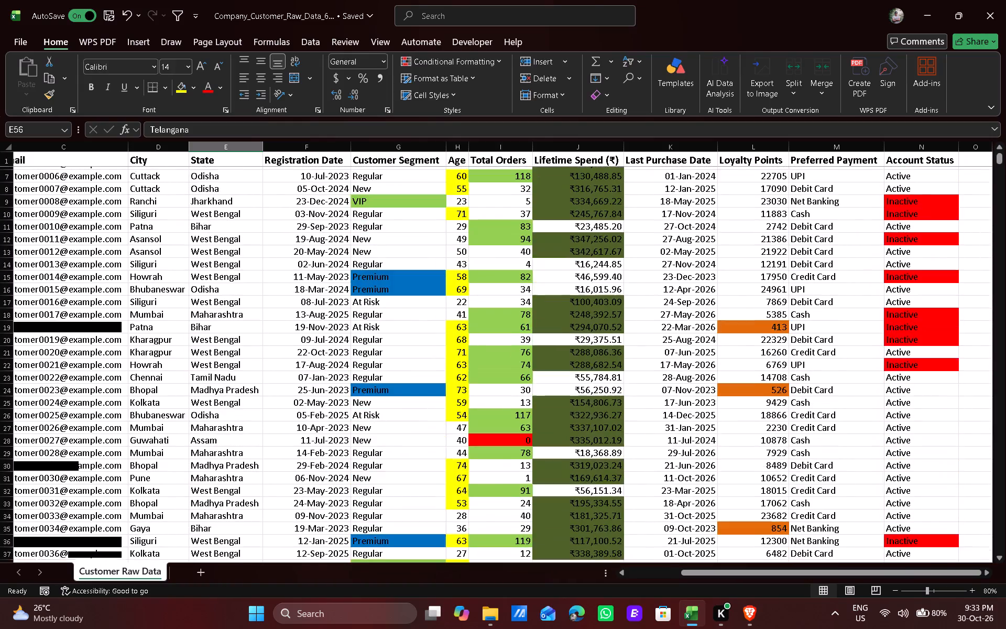
pyautogui.scroll(15, 710, 263)
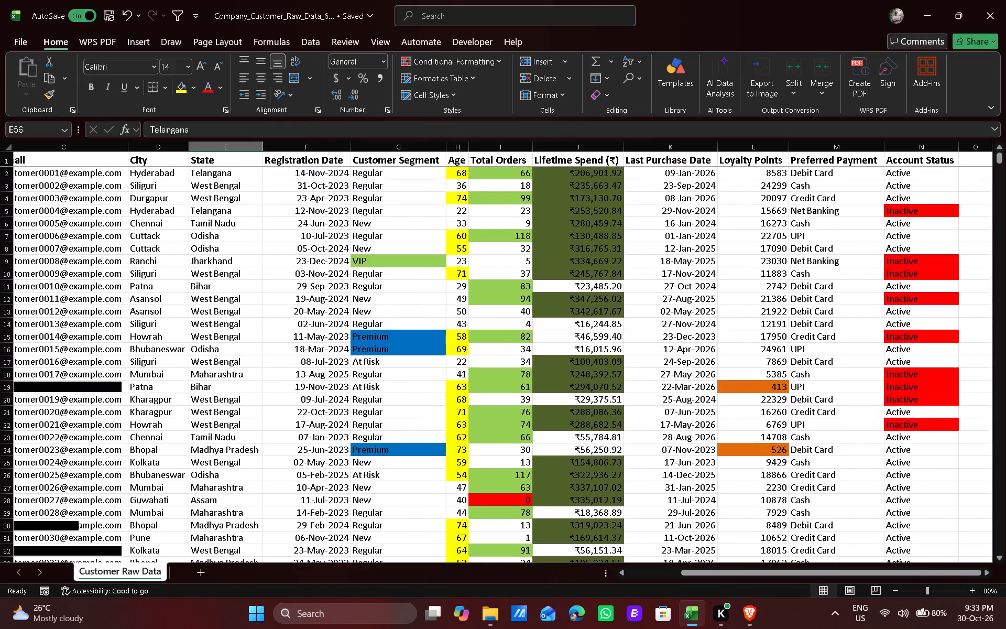